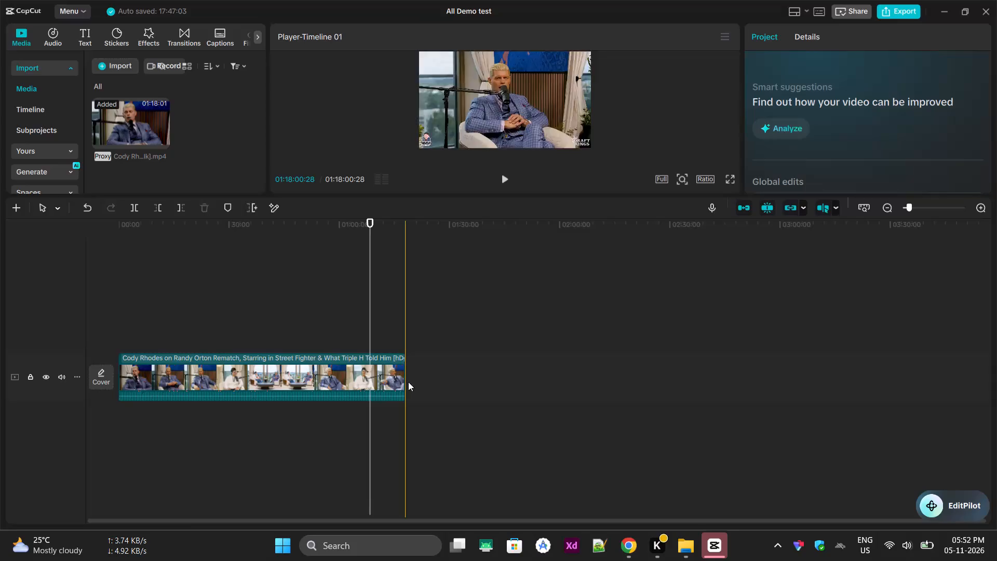
Split the interview clip at 00:00:52:27 and move the first segment onto a new track above the main track.
{"action": "left_click_drag", "start_coordinate": [405, 380], "coordinate": [763, 385]}
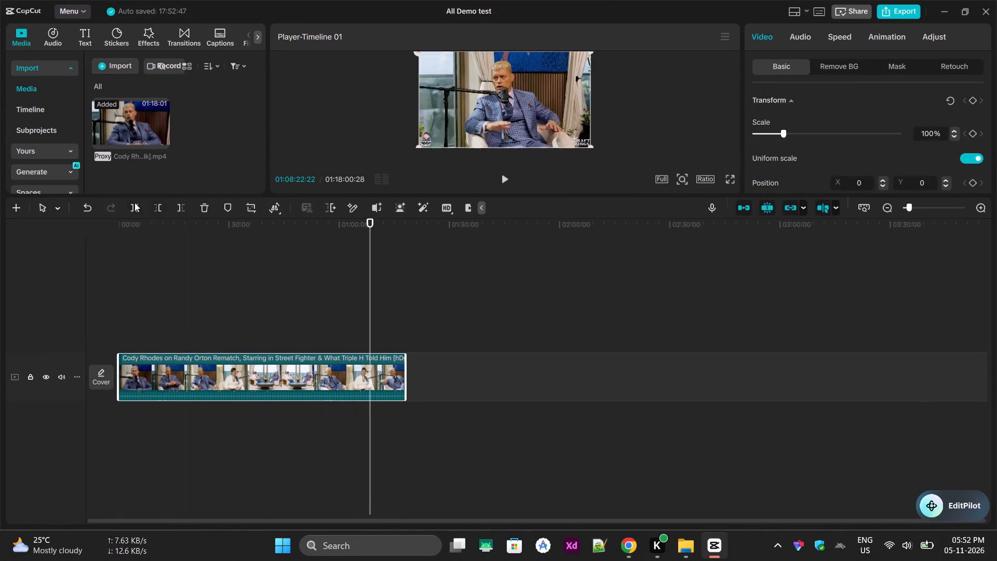
{"action": "scroll", "coordinate": [133, 388], "scroll_direction": "up", "scroll_amount": 3, "text": "ctrl"}
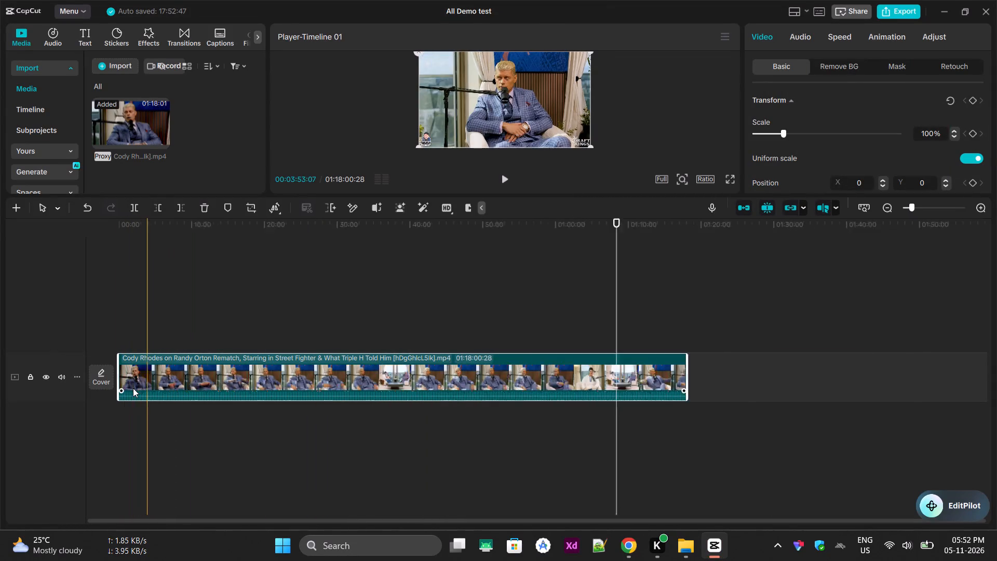
{"action": "scroll", "coordinate": [133, 388], "scroll_direction": "up", "scroll_amount": 9, "text": "ctrl"}
{"action": "scroll", "coordinate": [176, 375], "scroll_direction": "up", "scroll_amount": 8, "text": "ctrl"}
{"action": "scroll", "coordinate": [281, 322], "scroll_direction": "up", "scroll_amount": 6, "text": "ctrl"}
{"action": "left_click_drag", "start_coordinate": [265, 231], "coordinate": [190, 242]}
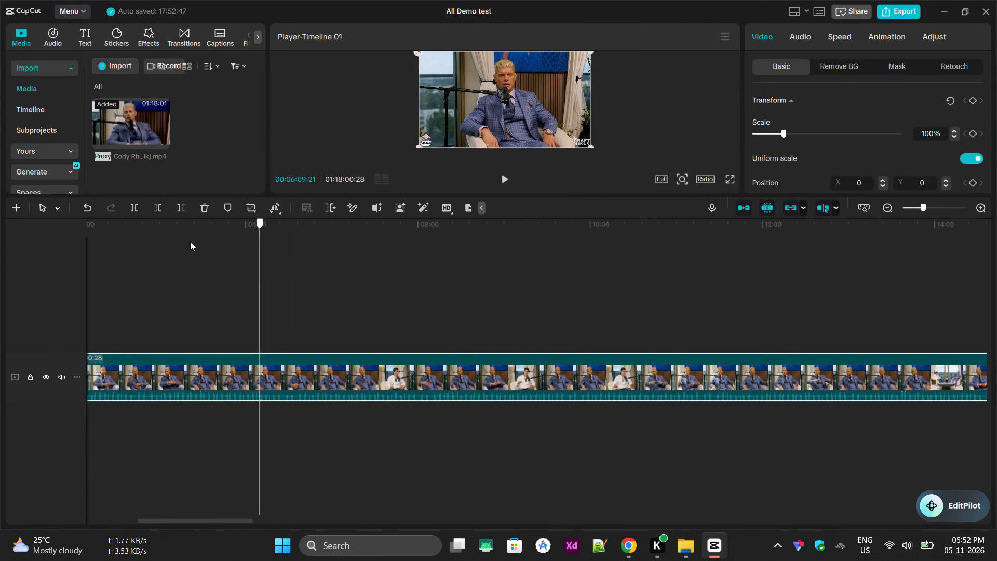
{"action": "left_click_drag", "start_coordinate": [190, 242], "coordinate": [0, 258]}
{"action": "left_click", "coordinate": [195, 223]}
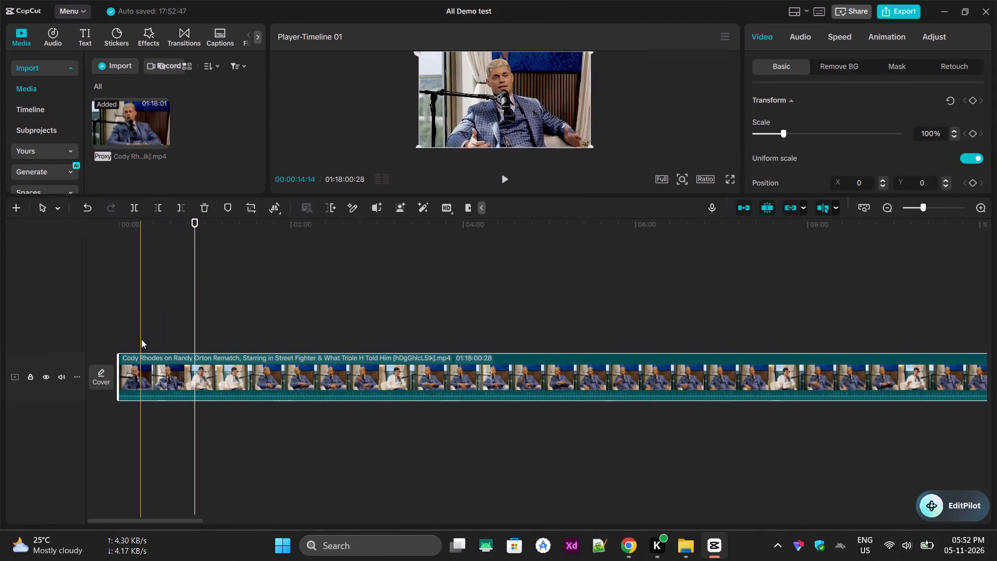
{"action": "left_click", "coordinate": [134, 210]}
{"action": "left_click_drag", "start_coordinate": [155, 375], "coordinate": [153, 295]}
Split the remaining main-track footage at 00:00:52:27 and move its first segment onto a new track above the stacked one.
{"action": "left_click", "coordinate": [170, 368]}
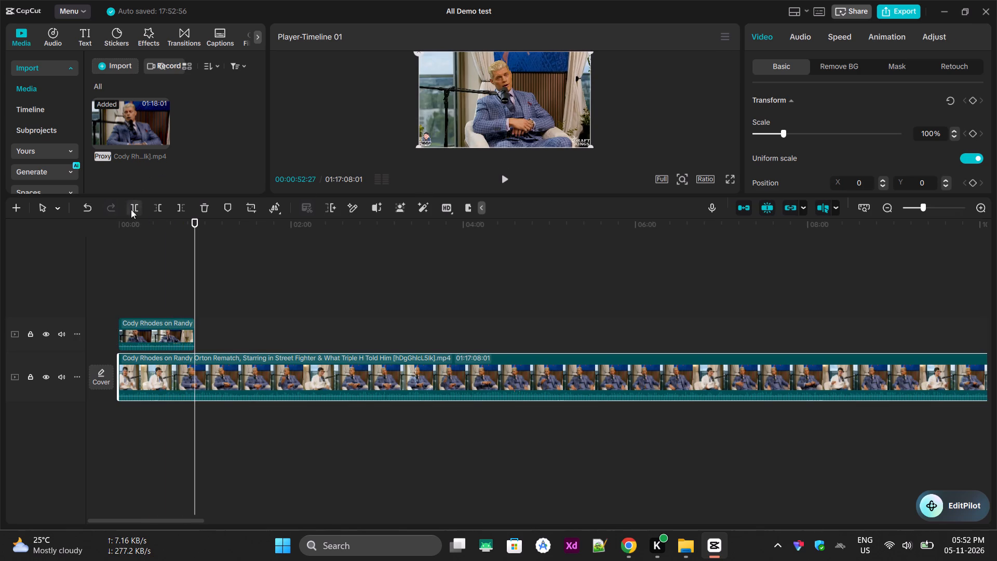
{"action": "left_click", "coordinate": [130, 210]}
{"action": "left_click_drag", "start_coordinate": [164, 377], "coordinate": [160, 298]}
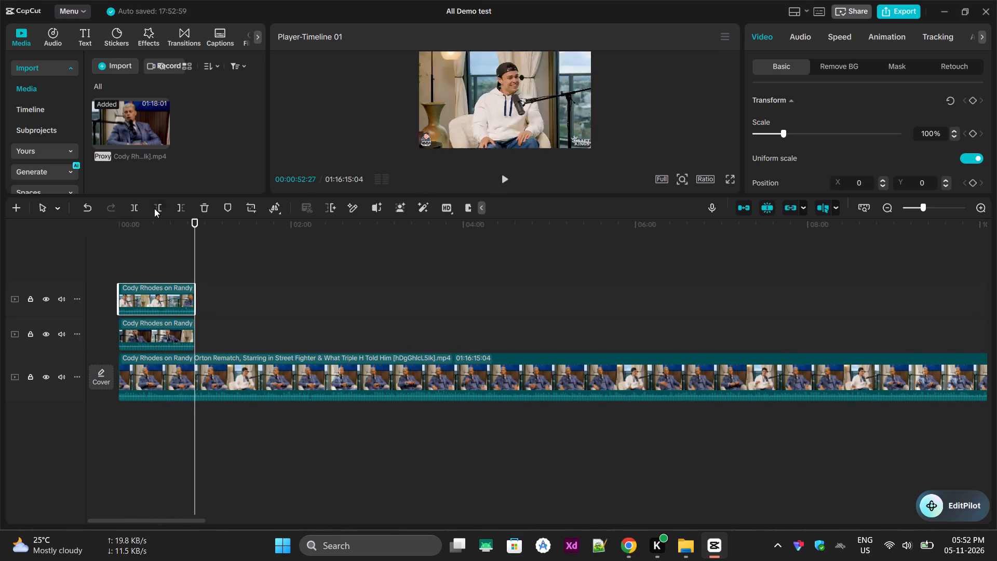
Split a third segment at 00:00:52:27, leaving it between the two stacked clips, and place the remaining footage on the main track.
{"action": "left_click", "coordinate": [137, 206]}
{"action": "left_click_drag", "start_coordinate": [173, 388], "coordinate": [166, 322]}
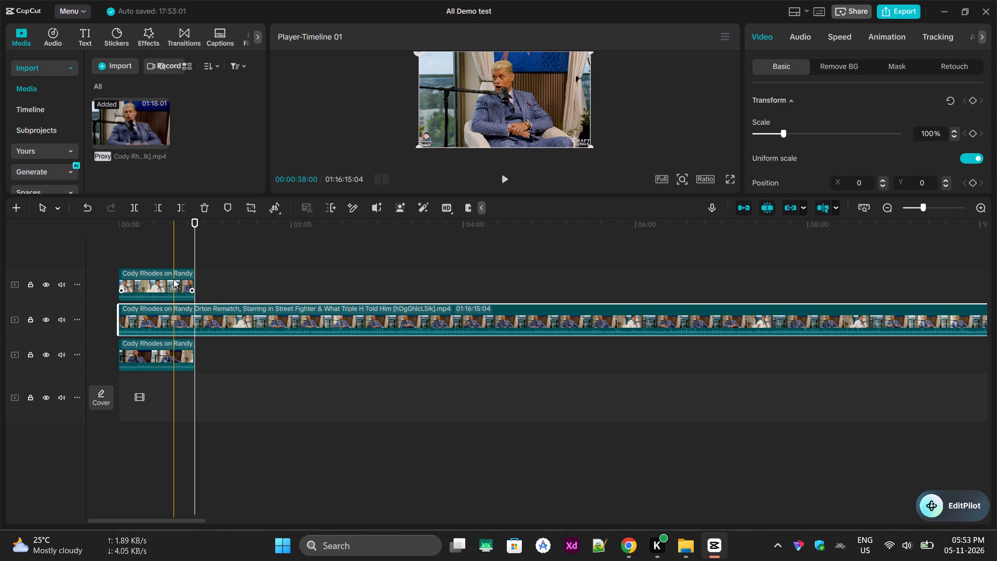
{"action": "left_click", "coordinate": [252, 326]}
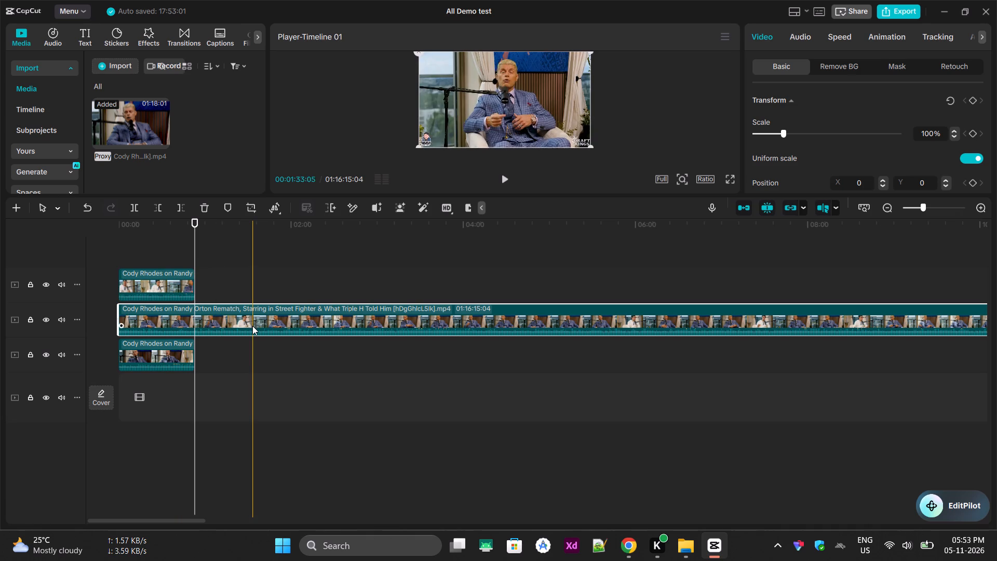
{"action": "left_click", "coordinate": [132, 209]}
{"action": "left_click_drag", "start_coordinate": [180, 325], "coordinate": [175, 360]}
{"action": "left_click_drag", "start_coordinate": [254, 320], "coordinate": [252, 408]}
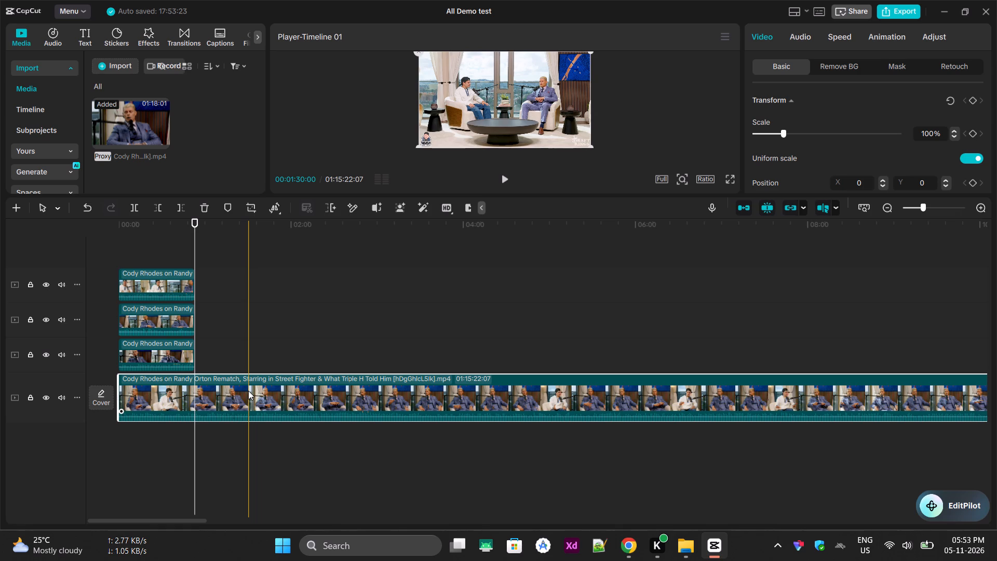
Split two more segments off the main-track footage at 00:00:52:27, moving each onto its own new track among the stacked clips.
{"action": "left_click", "coordinate": [193, 396]}
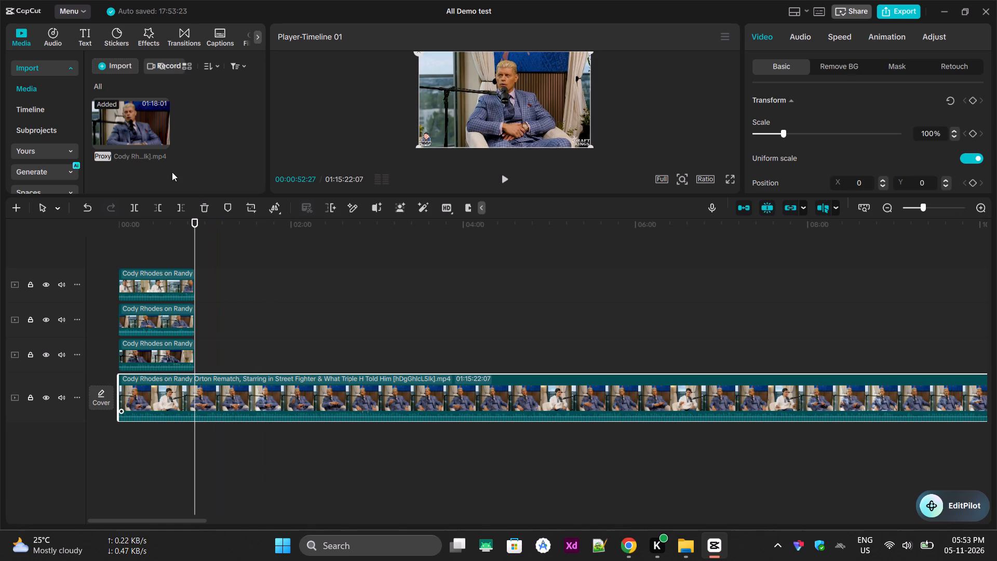
{"action": "left_click", "coordinate": [136, 204]}
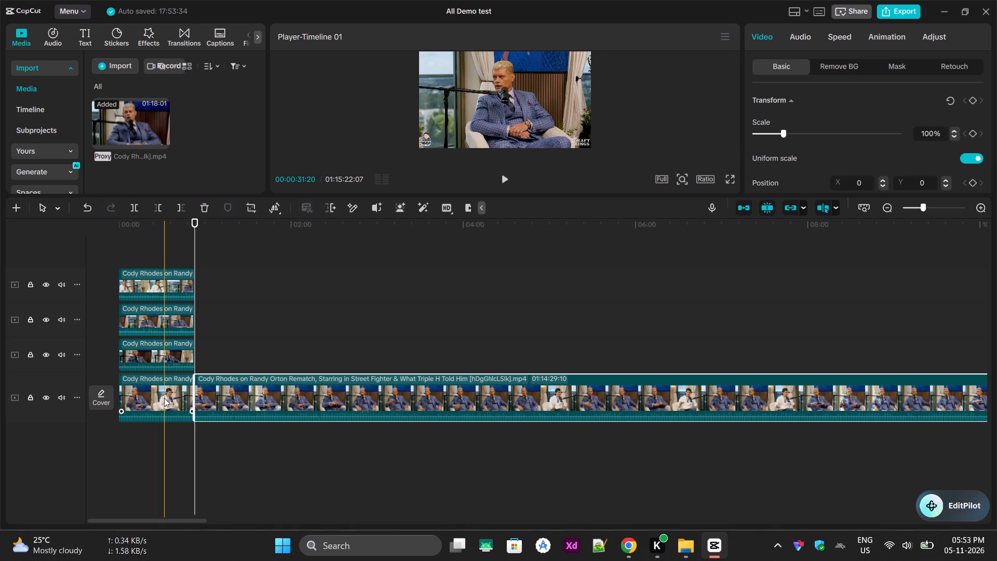
{"action": "left_click_drag", "start_coordinate": [164, 399], "coordinate": [163, 316]}
{"action": "left_click", "coordinate": [192, 436]}
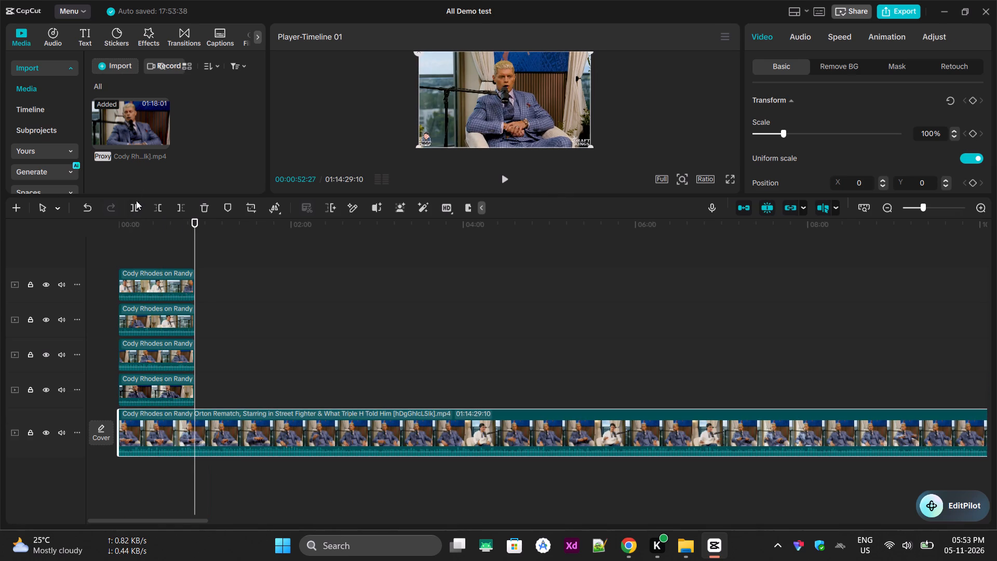
{"action": "left_click", "coordinate": [133, 206]}
{"action": "left_click_drag", "start_coordinate": [159, 434], "coordinate": [157, 340]}
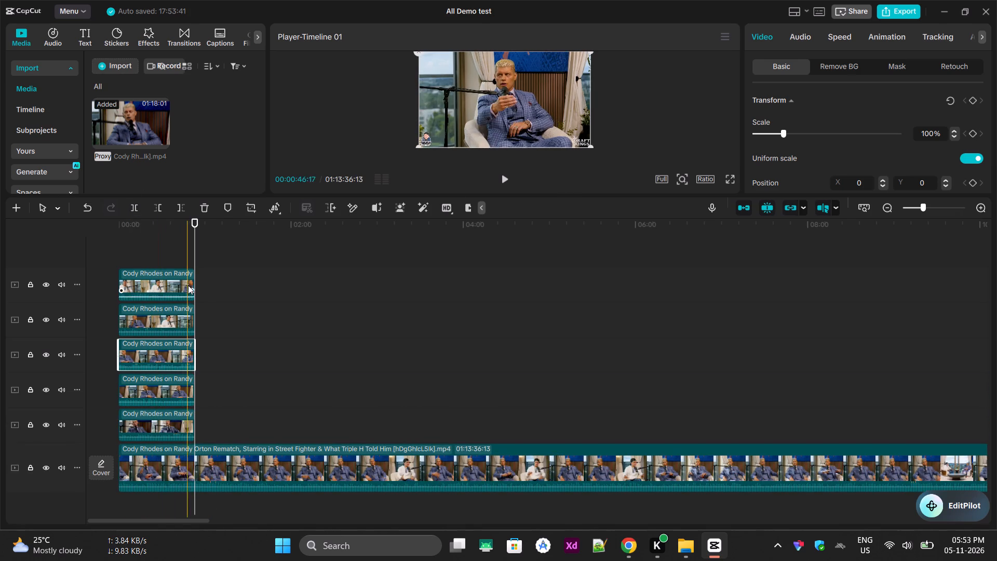
Cut another two segments from the start of the main-track footage at 00:00:52:27 and stack each on a separate new track.
{"action": "scroll", "coordinate": [194, 422], "scroll_direction": "down", "scroll_amount": 11}
{"action": "left_click", "coordinate": [164, 471]}
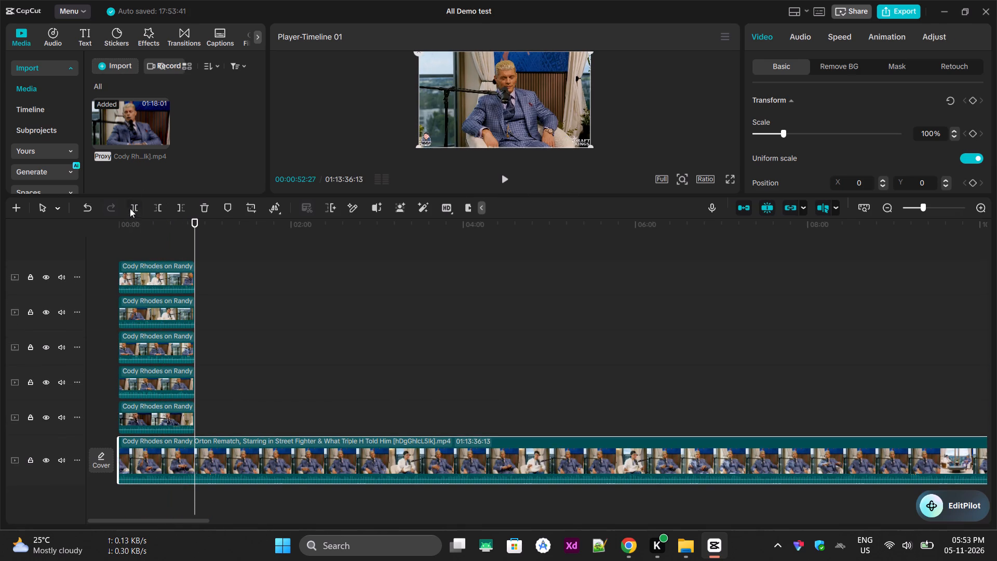
{"action": "left_click", "coordinate": [129, 209]}
{"action": "left_click_drag", "start_coordinate": [154, 451], "coordinate": [154, 364]}
{"action": "left_click", "coordinate": [158, 482]}
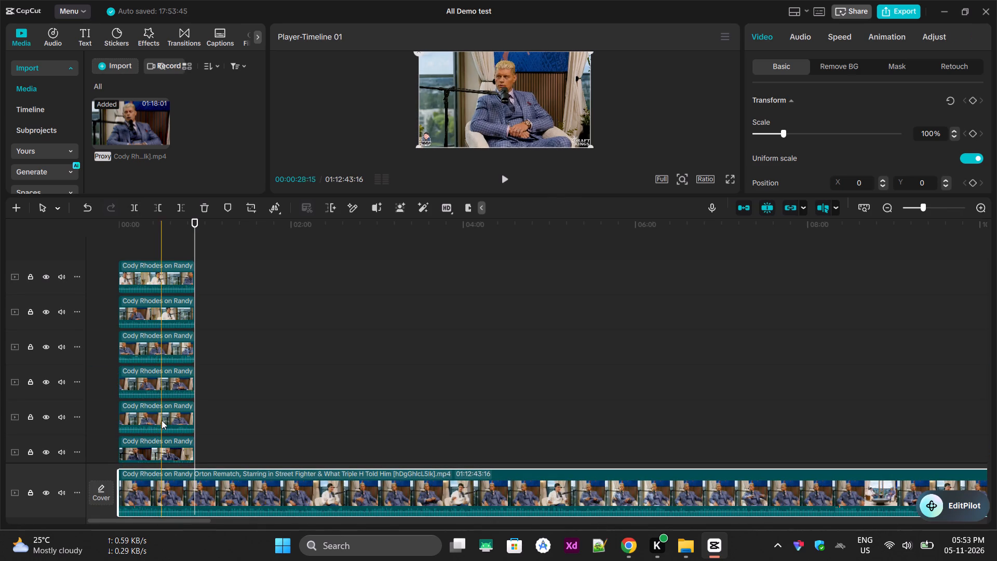
{"action": "left_click", "coordinate": [133, 205]}
{"action": "left_click_drag", "start_coordinate": [176, 491], "coordinate": [177, 409]}
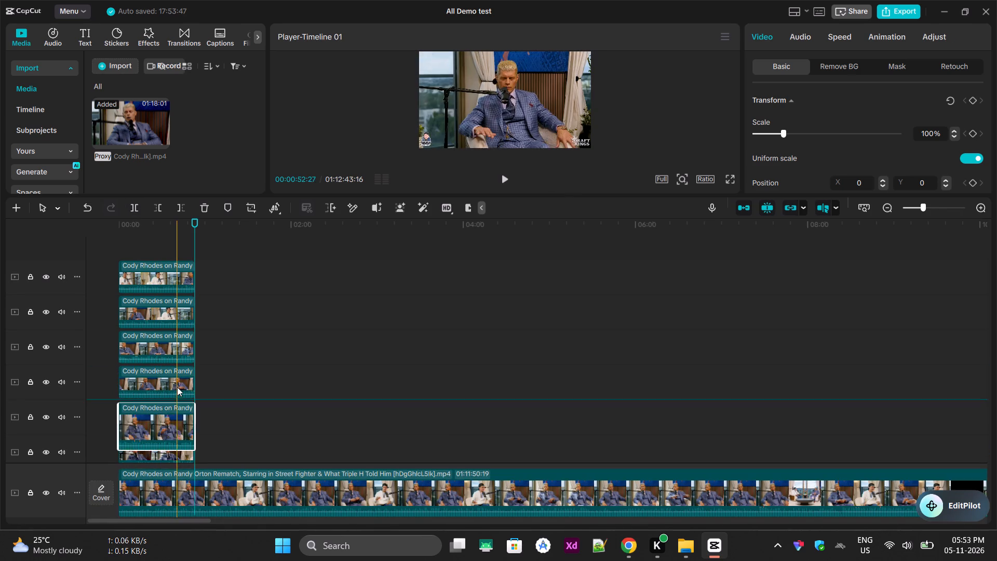
Split the next two segments off the main-track footage at 00:00:52:27 and insert each on its own track in the stack.
{"action": "scroll", "coordinate": [171, 469], "scroll_direction": "down", "scroll_amount": 5}
{"action": "left_click", "coordinate": [171, 469]}
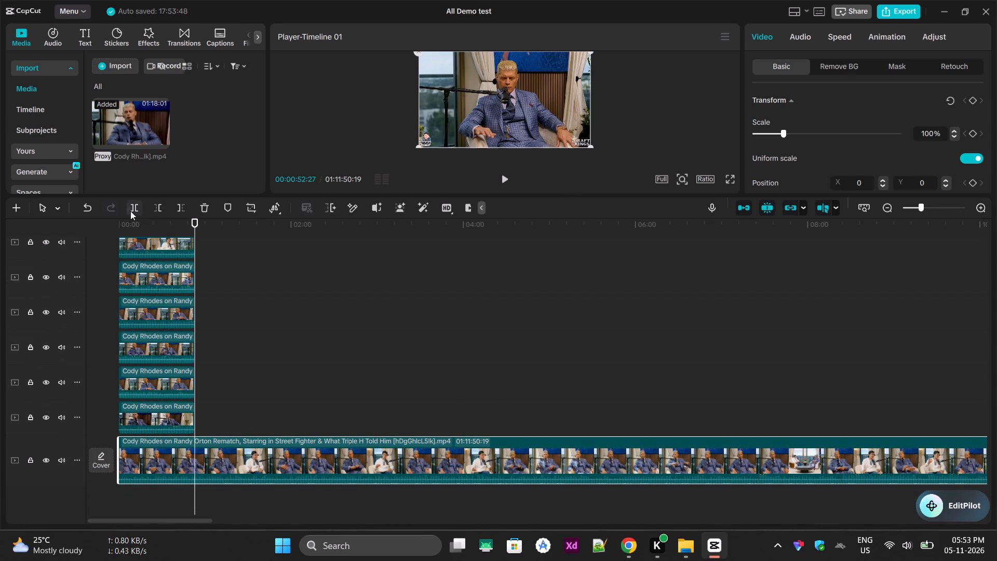
{"action": "left_click", "coordinate": [130, 211]}
{"action": "left_click_drag", "start_coordinate": [165, 465], "coordinate": [164, 381]}
{"action": "left_click", "coordinate": [162, 489]}
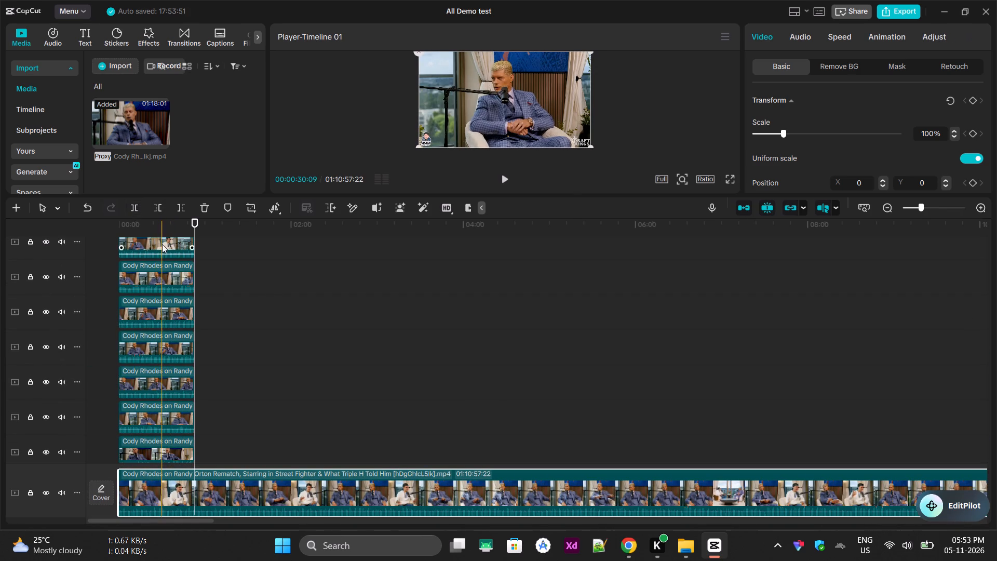
{"action": "left_click", "coordinate": [135, 206]}
{"action": "scroll", "coordinate": [173, 421], "scroll_direction": "down", "scroll_amount": 5}
{"action": "left_click_drag", "start_coordinate": [172, 471], "coordinate": [174, 356]}
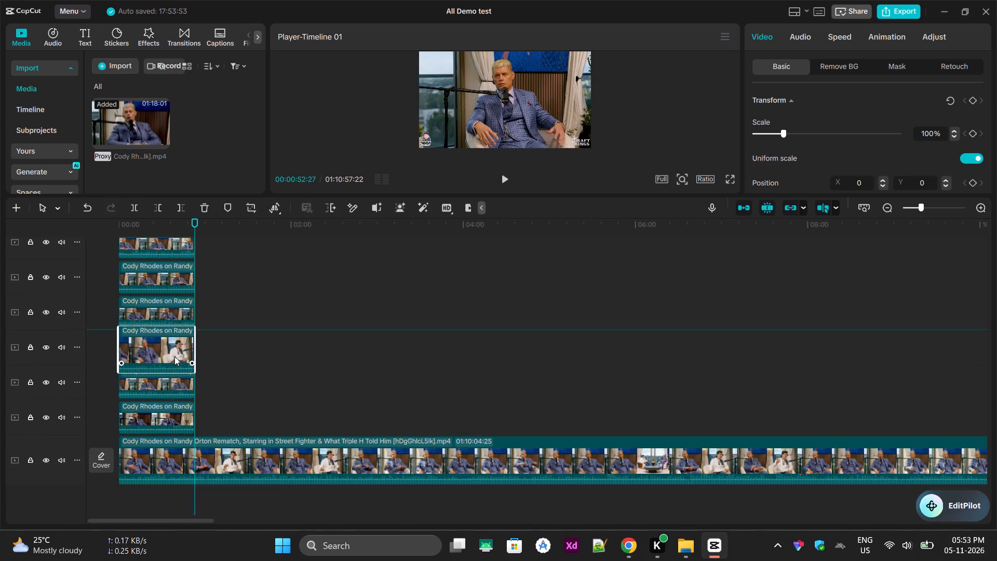
{"action": "left_click_drag", "start_coordinate": [174, 356], "coordinate": [174, 356]}
Split one more segment off the main-track footage at 00:00:52:27 and insert it on a new track near the stack's bottom.
{"action": "left_click", "coordinate": [165, 491]}
{"action": "left_click", "coordinate": [138, 199]}
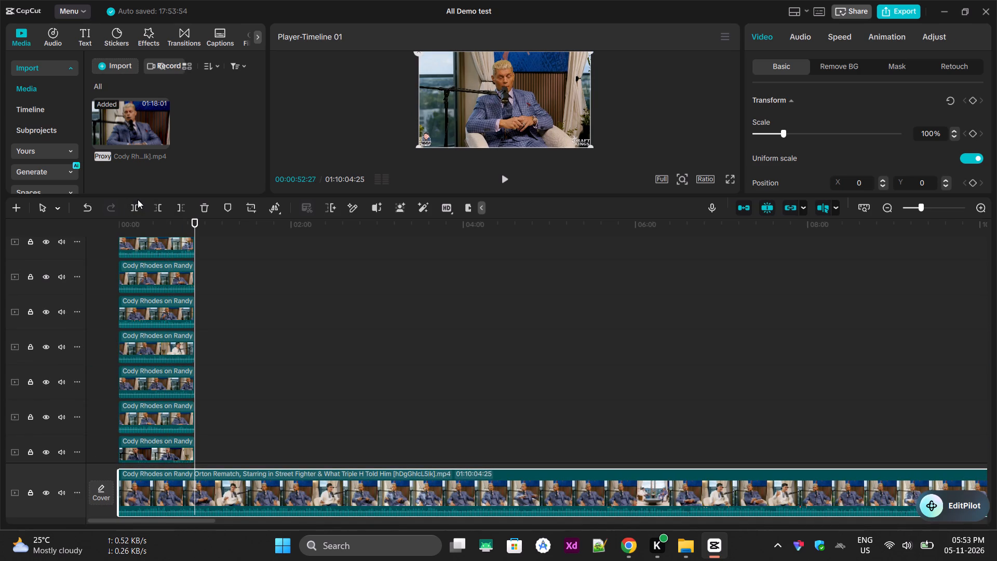
{"action": "left_click", "coordinate": [133, 217]}
{"action": "left_click", "coordinate": [131, 207]}
{"action": "left_click_drag", "start_coordinate": [168, 489], "coordinate": [168, 407]}
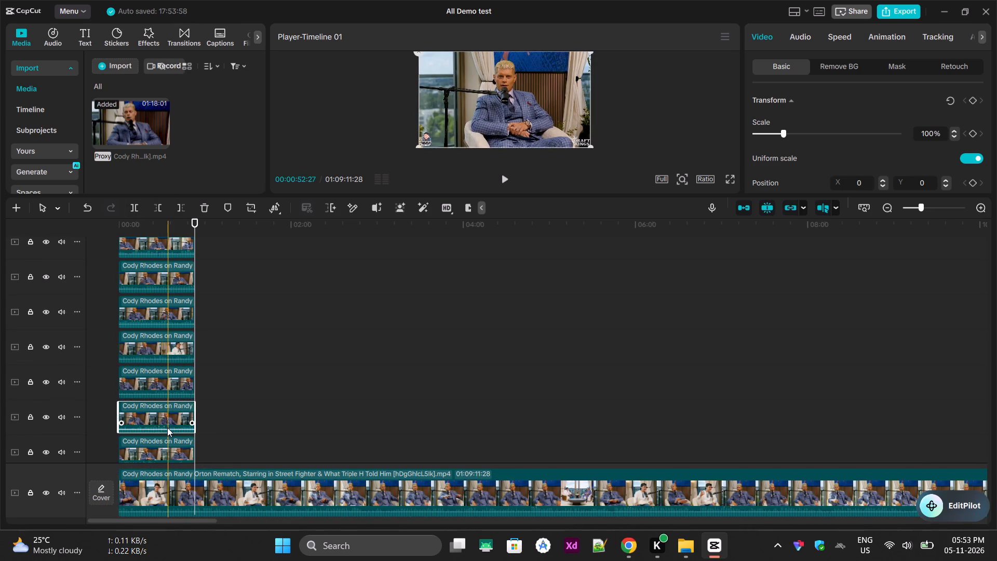
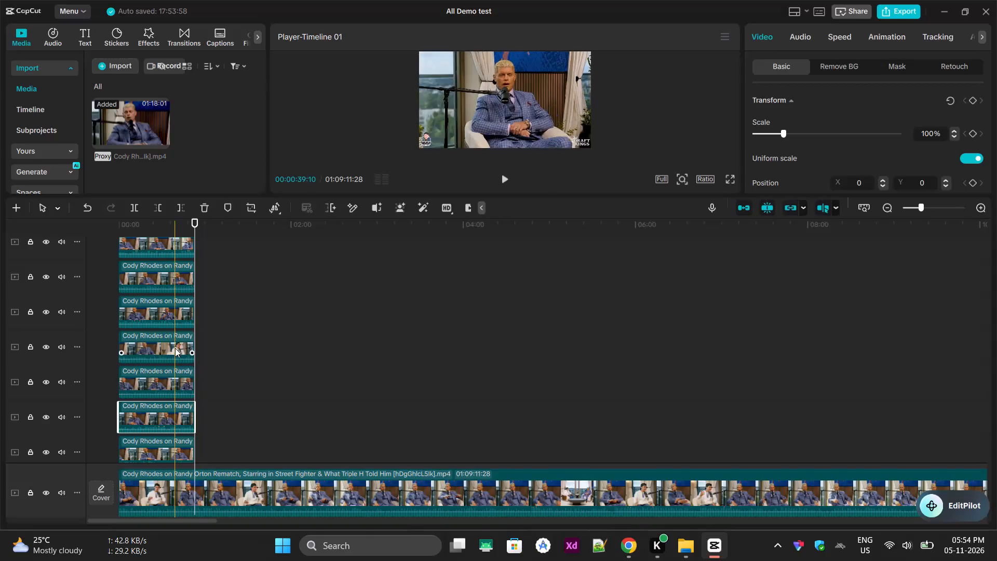
Split two more segments off the start of the main-track footage at 00:00:52:27 and move each onto its own new track among the stacked clips.
{"action": "left_click_drag", "start_coordinate": [173, 341], "coordinate": [172, 359]}
{"action": "left_click", "coordinate": [241, 484]}
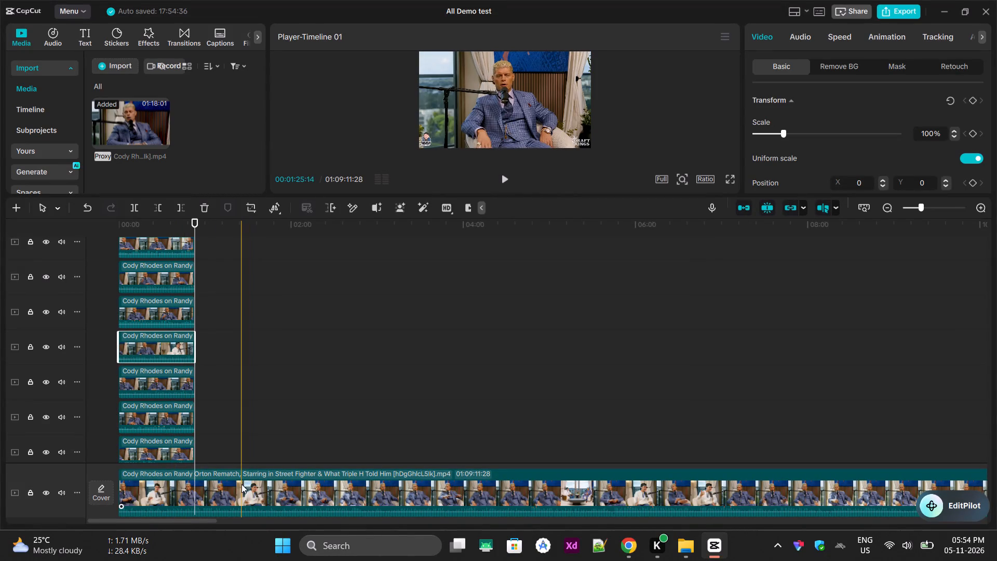
{"action": "left_click", "coordinate": [127, 208]}
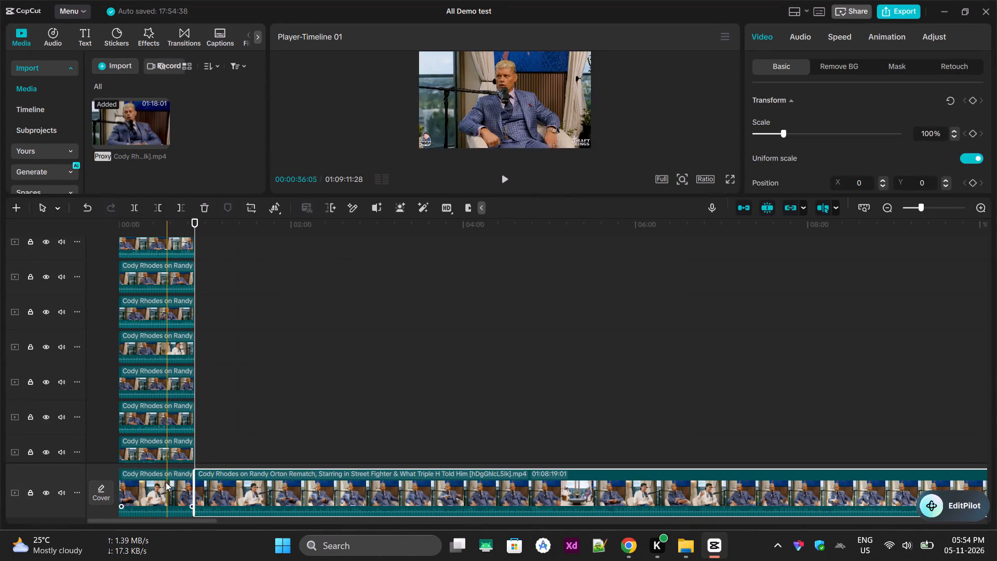
{"action": "left_click_drag", "start_coordinate": [166, 486], "coordinate": [165, 369]}
{"action": "left_click", "coordinate": [191, 487]}
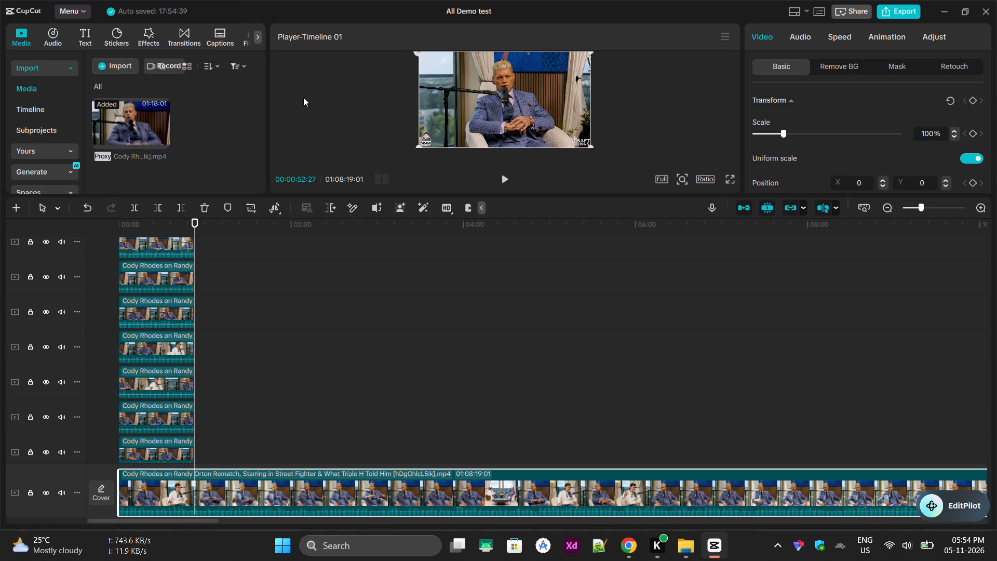
{"action": "left_click", "coordinate": [158, 495]}
{"action": "left_click", "coordinate": [136, 211]}
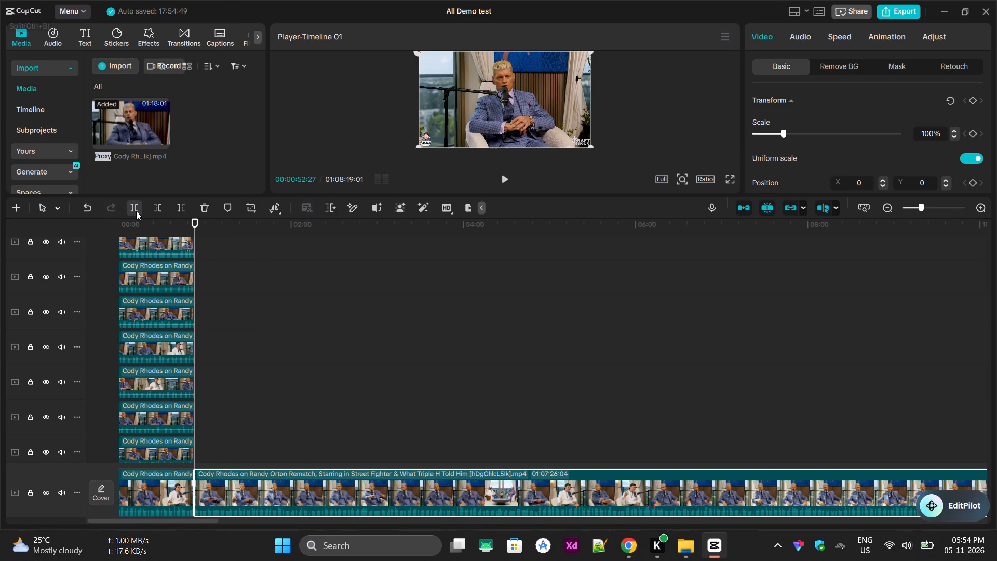
{"action": "left_click_drag", "start_coordinate": [163, 498], "coordinate": [164, 496]}
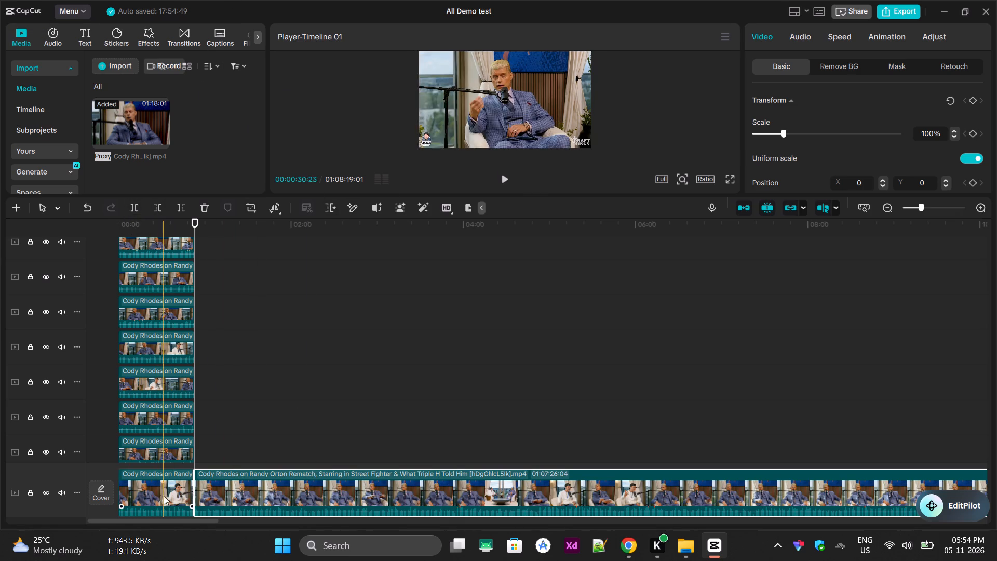
{"action": "left_click_drag", "start_coordinate": [164, 496], "coordinate": [158, 430]}
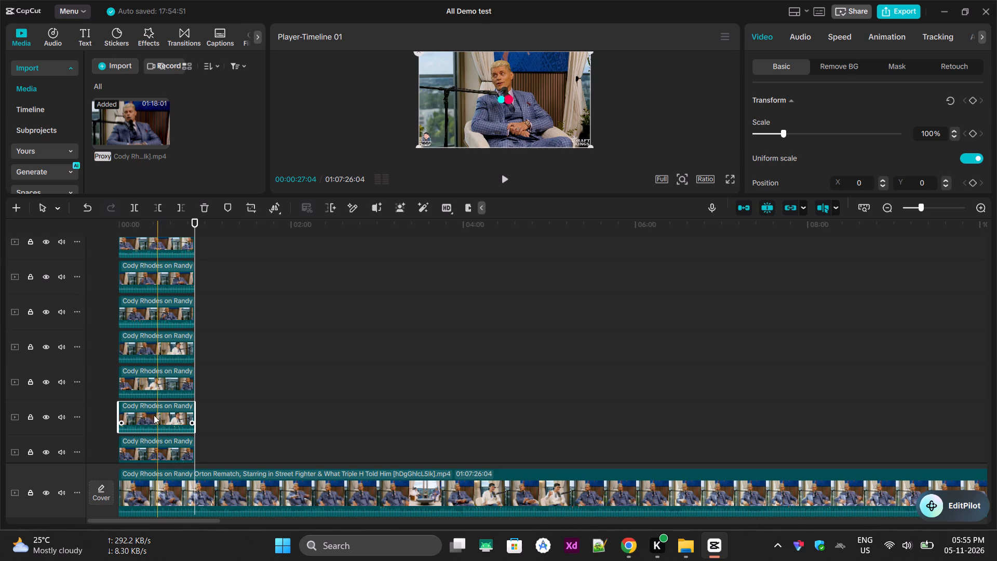
Split the next segment off the main-track footage at 00:00:52:27, move it onto a new track, and align its start with the timeline's beginning.
{"action": "left_click", "coordinate": [152, 491]}
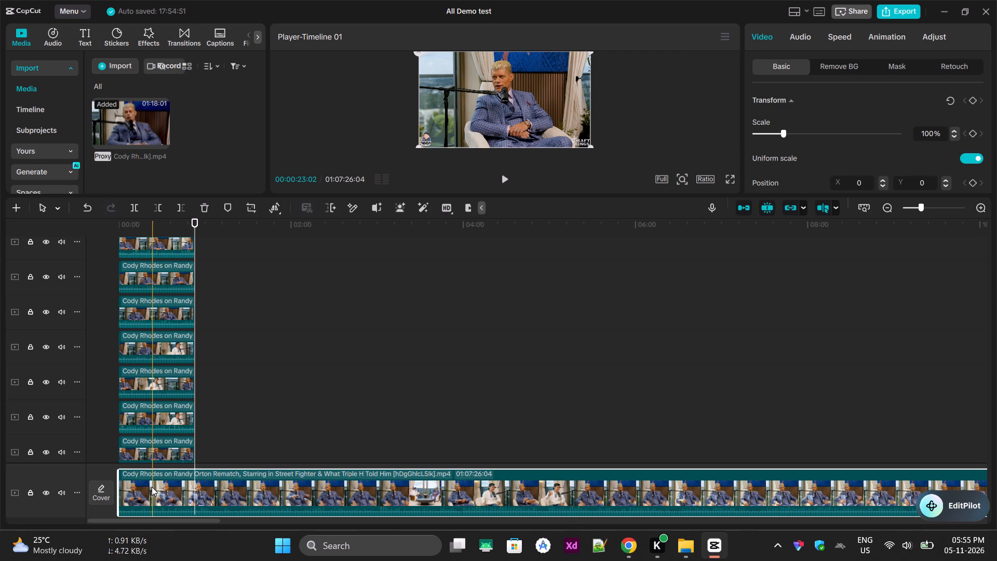
{"action": "left_click", "coordinate": [223, 504]}
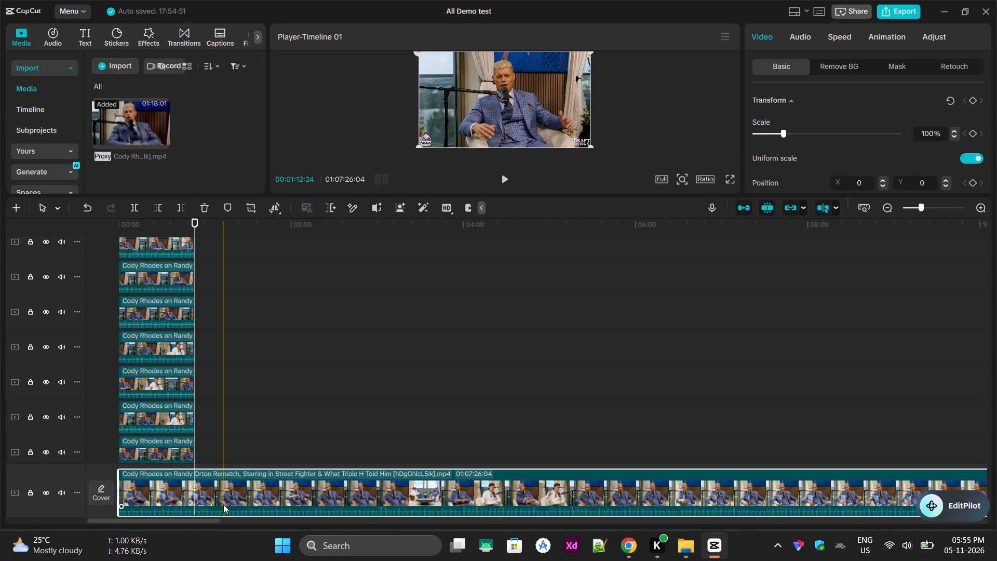
{"action": "left_click", "coordinate": [127, 203]}
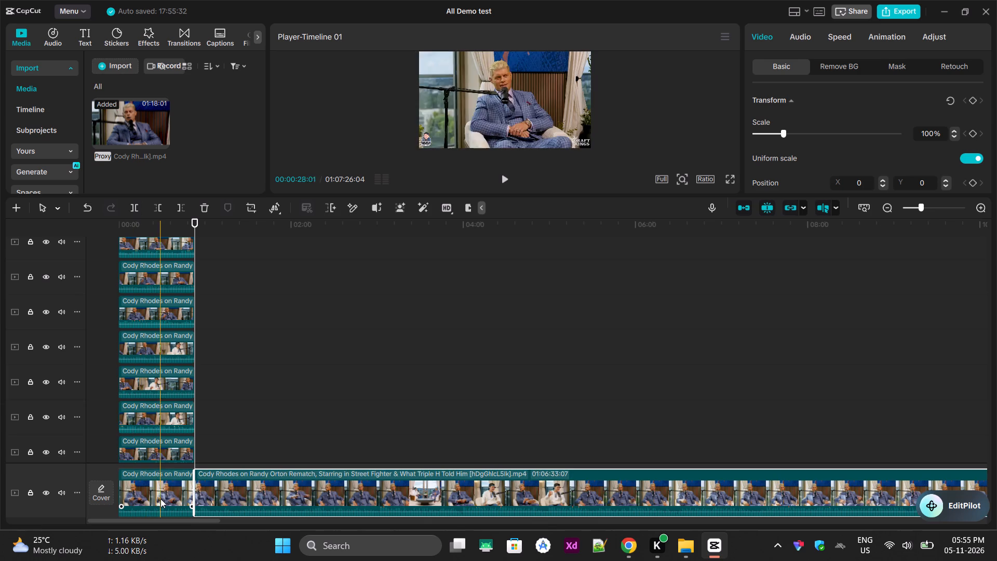
{"action": "left_click_drag", "start_coordinate": [161, 498], "coordinate": [167, 407]}
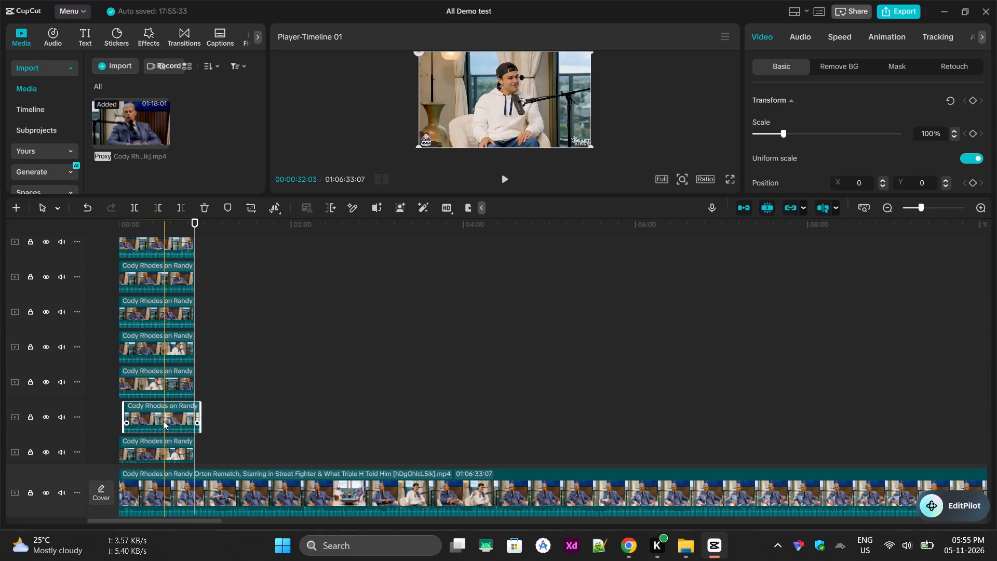
{"action": "left_click_drag", "start_coordinate": [163, 421], "coordinate": [126, 417]}
Cut another two segments off the main-track footage at 00:00:52:27 and stack each on a separate new track.
{"action": "scroll", "coordinate": [163, 417], "scroll_direction": "down", "scroll_amount": 13}
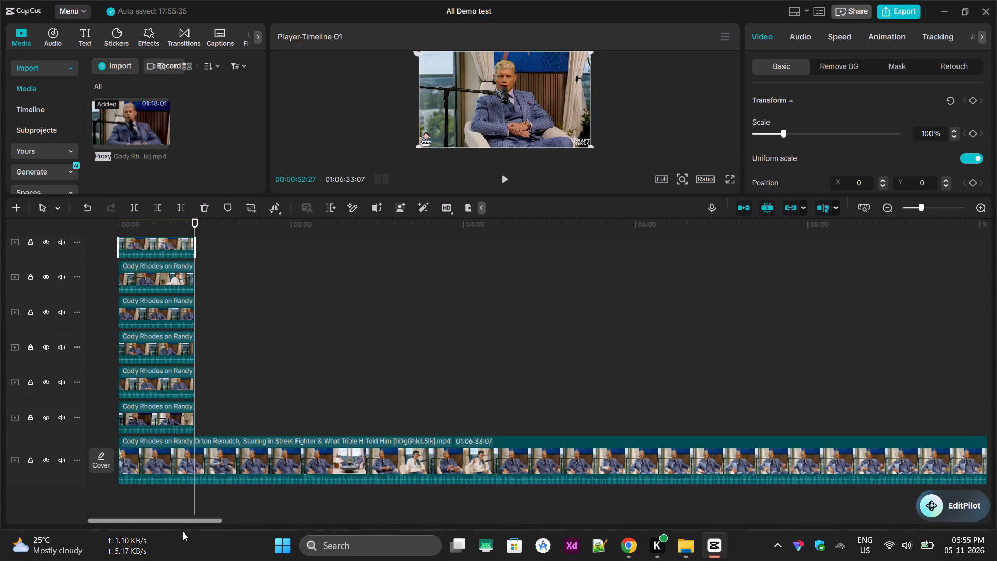
{"action": "left_click", "coordinate": [172, 457]}
{"action": "left_click", "coordinate": [131, 213]}
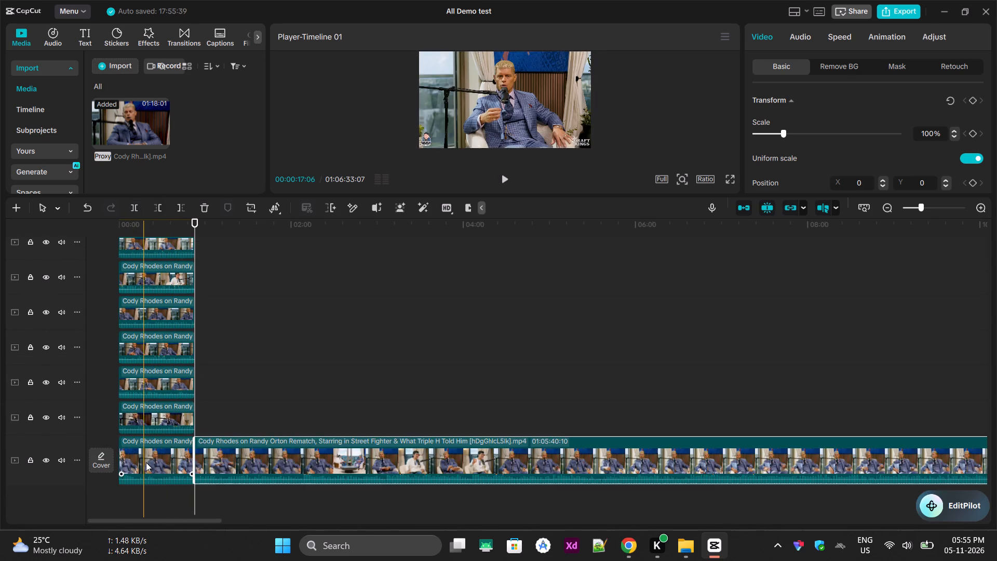
{"action": "left_click_drag", "start_coordinate": [146, 462], "coordinate": [145, 371]}
{"action": "left_click", "coordinate": [159, 492]}
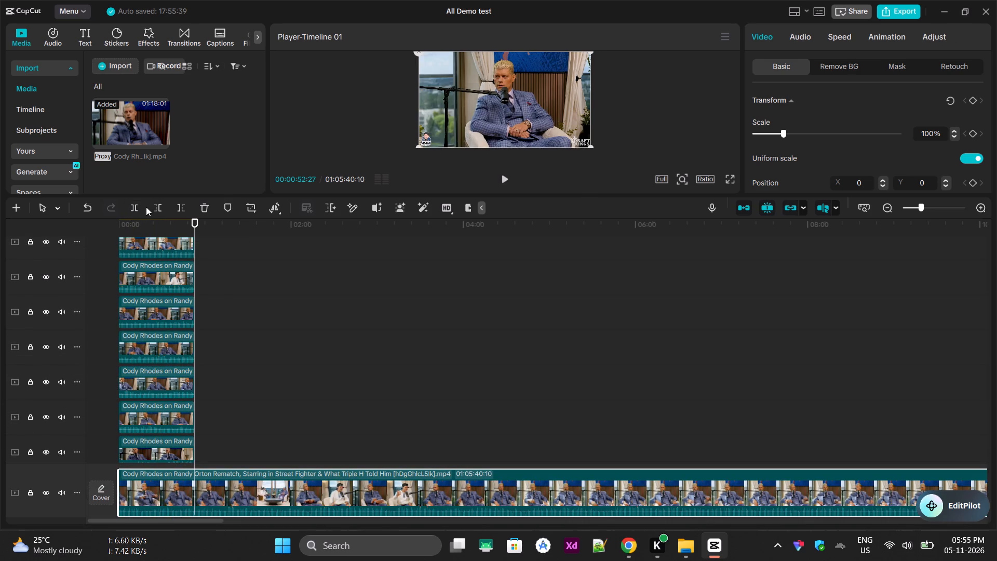
{"action": "left_click", "coordinate": [137, 214]}
{"action": "scroll", "coordinate": [154, 394], "scroll_direction": "down", "scroll_amount": 6}
{"action": "left_click_drag", "start_coordinate": [166, 475], "coordinate": [167, 339]}
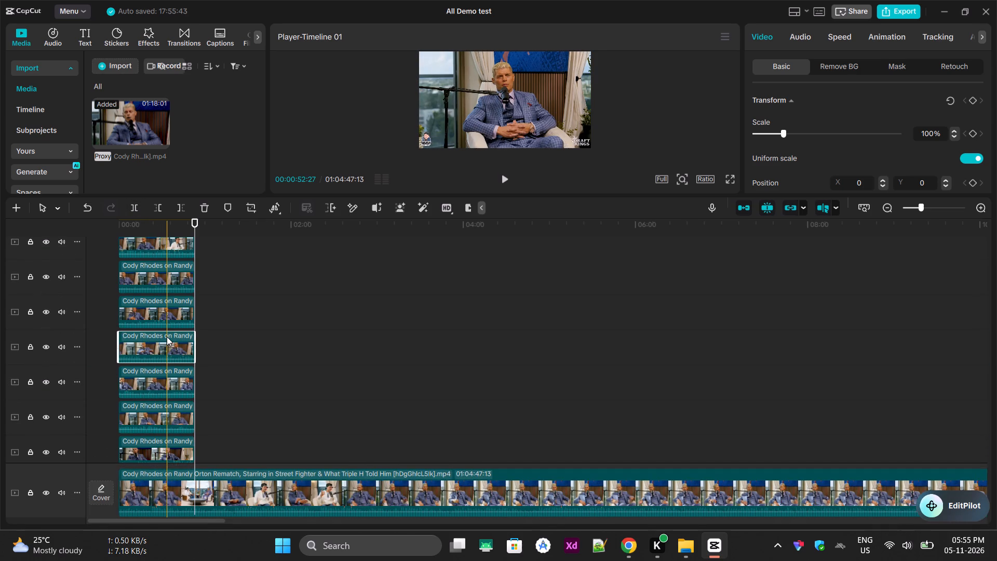
Split the following two segments off the main-track footage at 00:00:52:27, inserting each on its own new track in the stack.
{"action": "scroll", "coordinate": [154, 484], "scroll_direction": "down", "scroll_amount": 7}
{"action": "left_click", "coordinate": [155, 468]}
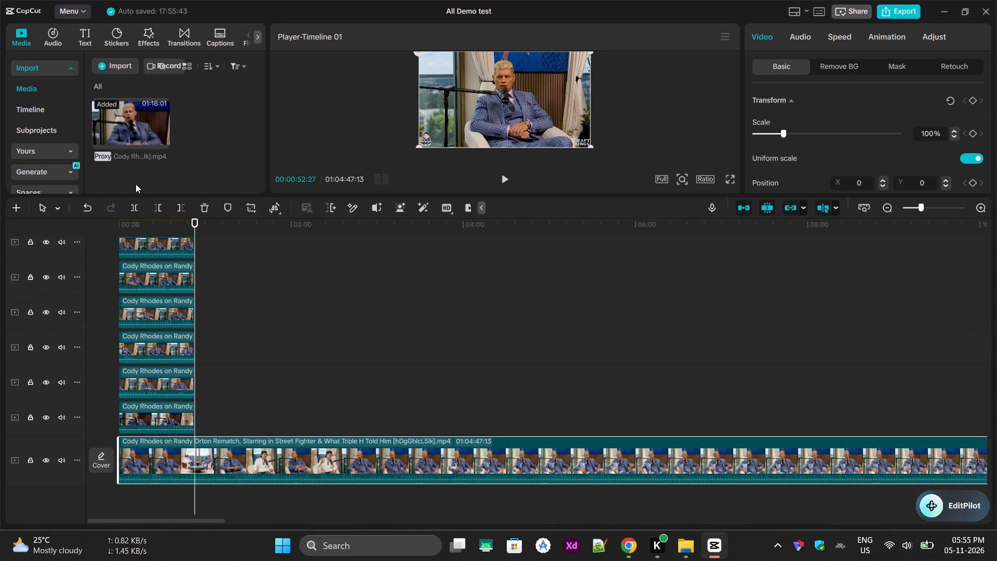
{"action": "left_click", "coordinate": [130, 202]}
{"action": "left_click_drag", "start_coordinate": [161, 451], "coordinate": [146, 313]}
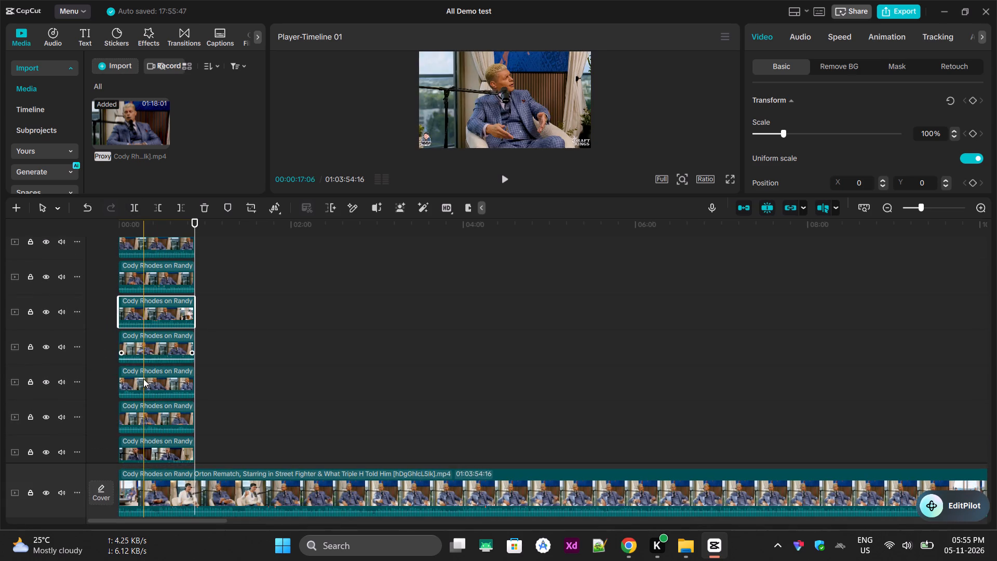
{"action": "scroll", "coordinate": [146, 475], "scroll_direction": "down", "scroll_amount": 6}
{"action": "left_click", "coordinate": [147, 472]}
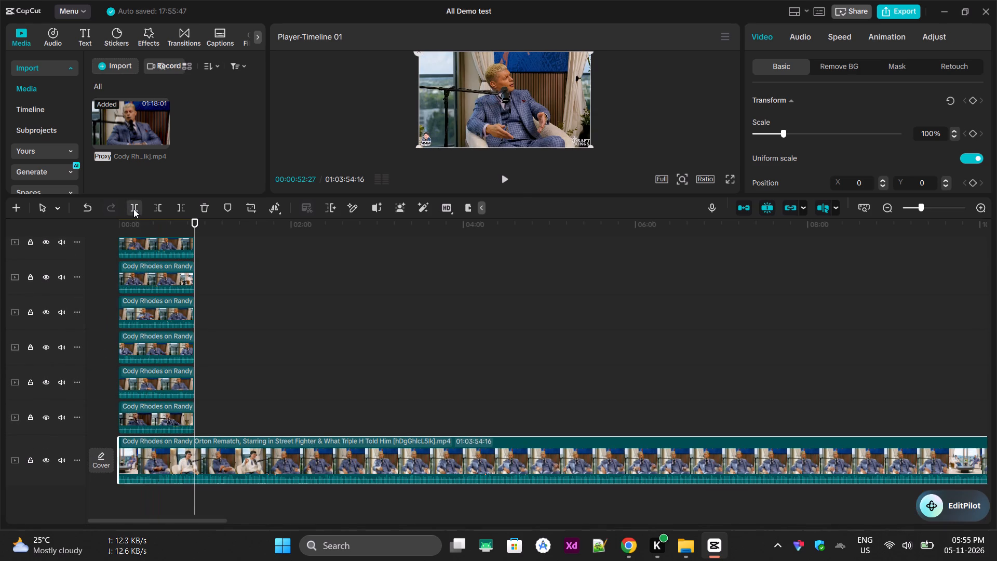
{"action": "left_click", "coordinate": [133, 209]}
{"action": "left_click_drag", "start_coordinate": [152, 464], "coordinate": [152, 342]}
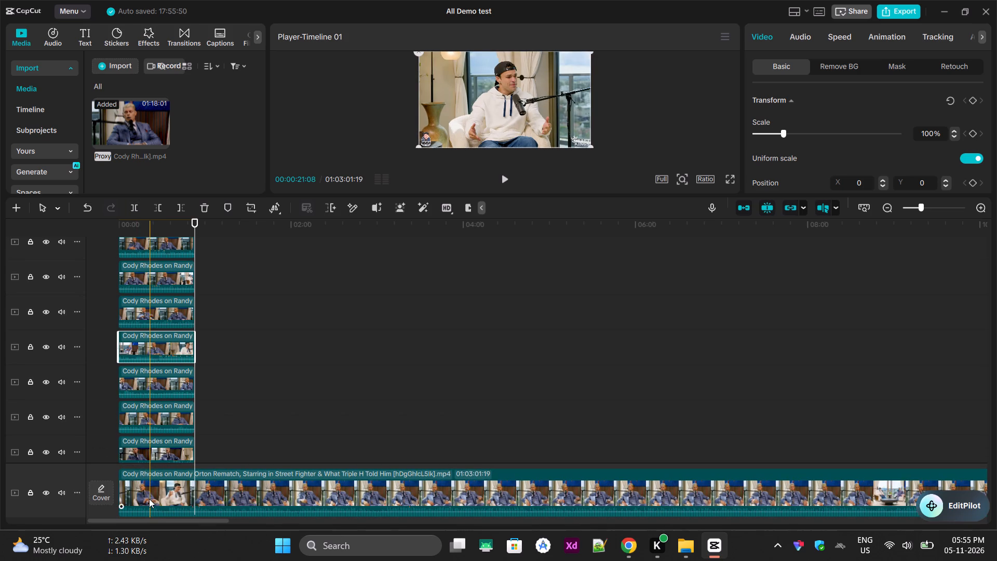
Split two further segments from the start of the main-track footage at 00:00:52:27 and place each on a new track between the stacked clips.
{"action": "left_click", "coordinate": [149, 499]}
{"action": "left_click", "coordinate": [138, 212]}
{"action": "scroll", "coordinate": [137, 357], "scroll_direction": "down", "scroll_amount": 5}
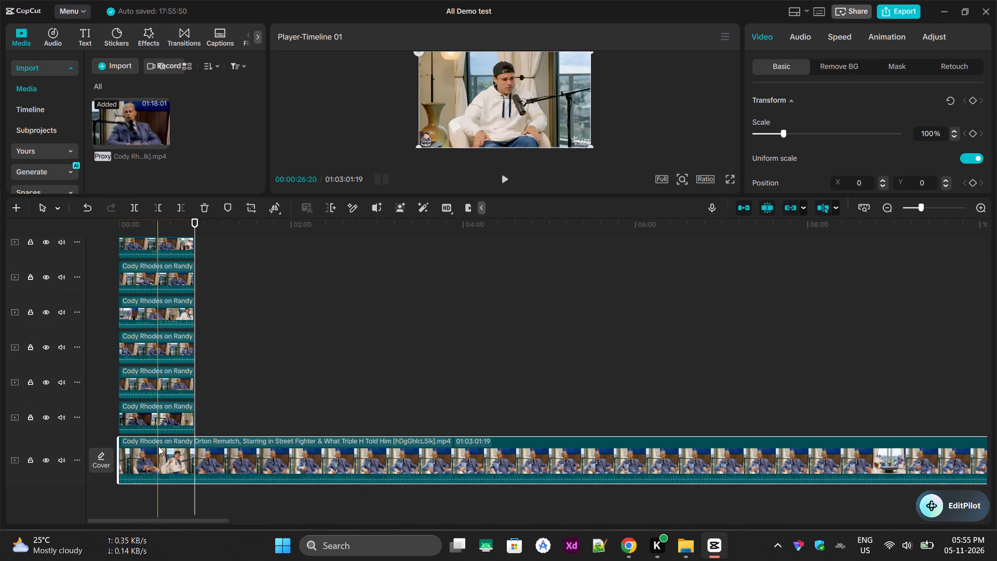
{"action": "left_click", "coordinate": [159, 452]}
{"action": "left_click", "coordinate": [134, 209]}
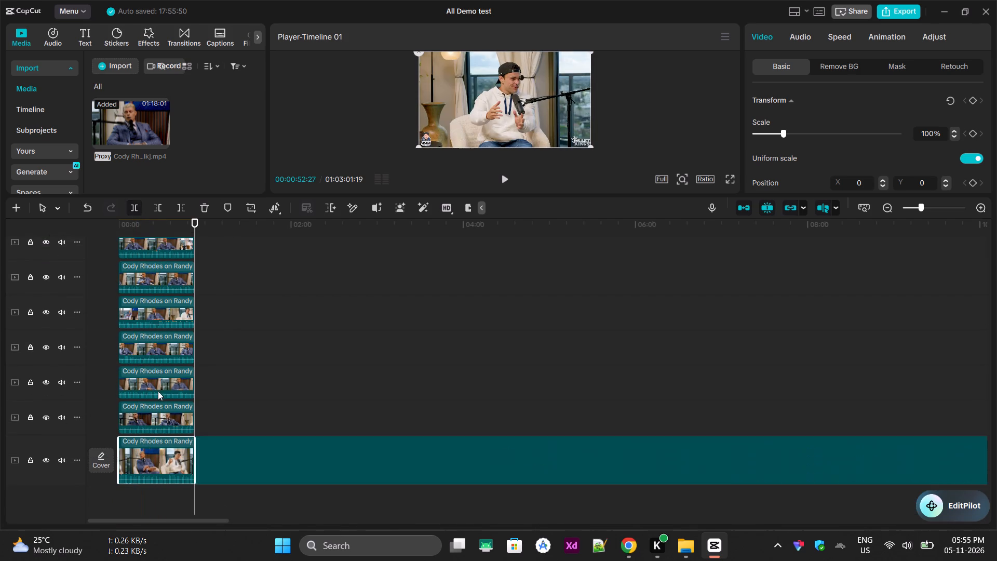
{"action": "left_click_drag", "start_coordinate": [164, 456], "coordinate": [154, 370]}
{"action": "scroll", "coordinate": [151, 381], "scroll_direction": "down", "scroll_amount": 6}
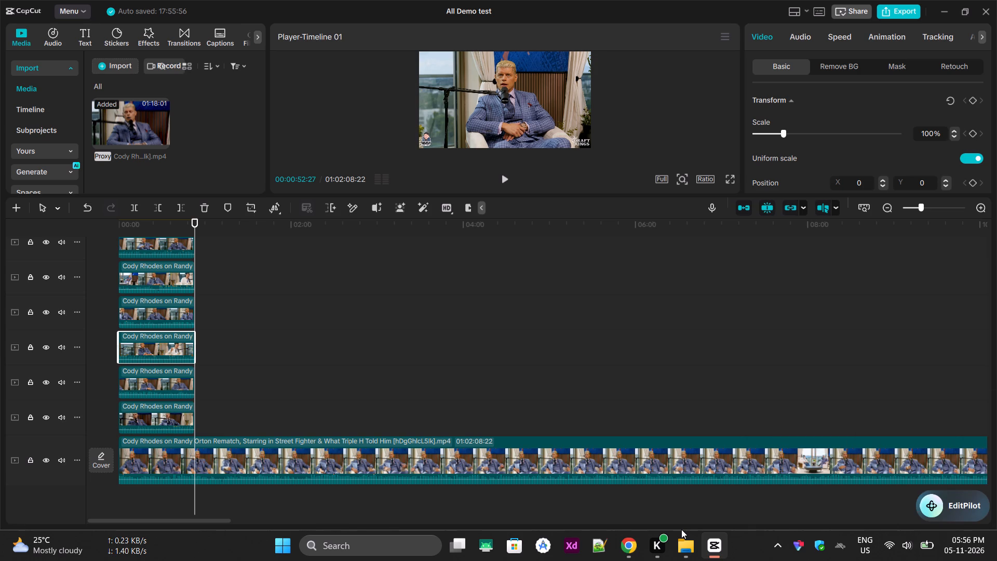
{"action": "left_click", "coordinate": [174, 463]}
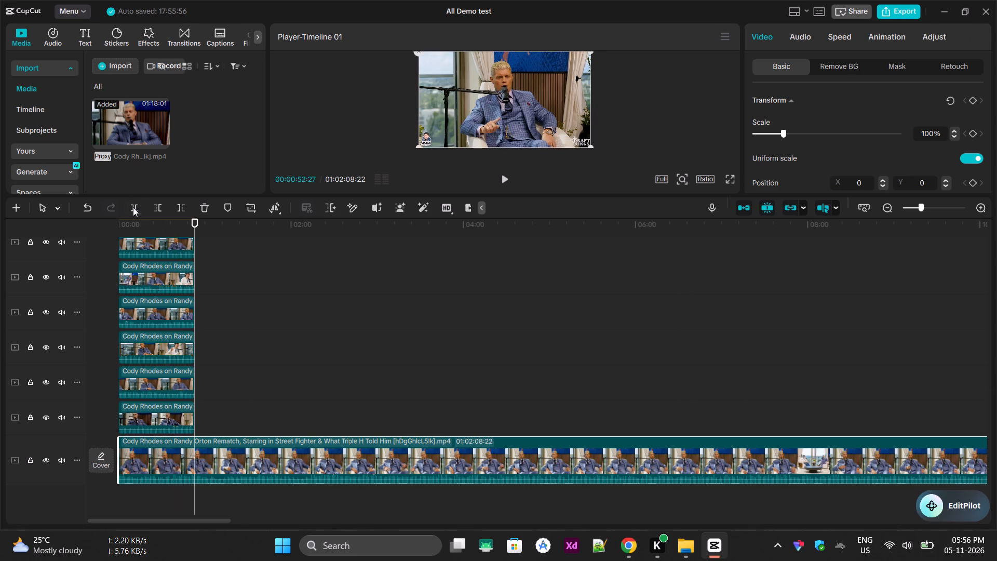
{"action": "left_click", "coordinate": [133, 207]}
{"action": "left_click_drag", "start_coordinate": [156, 458], "coordinate": [141, 328]}
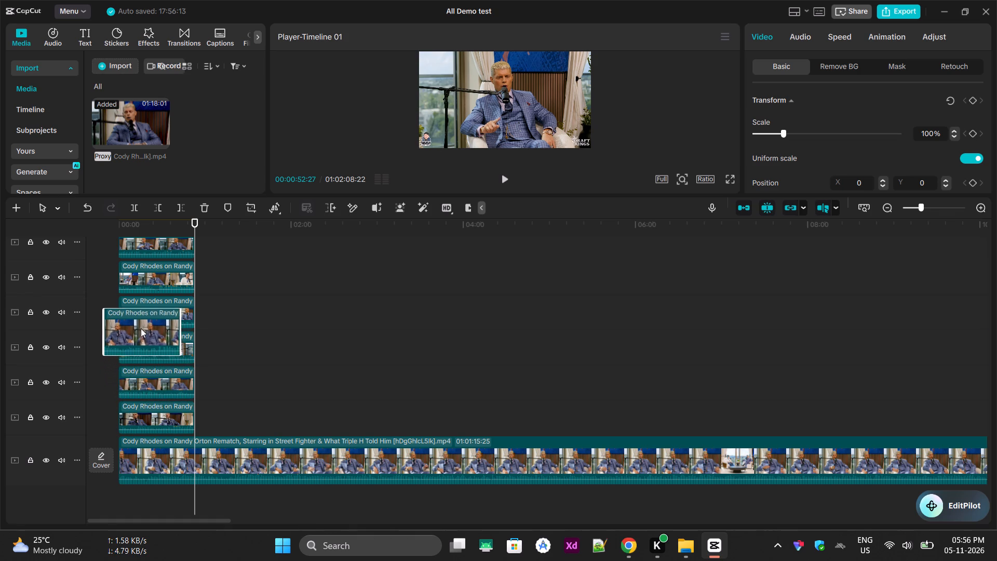
{"action": "left_click_drag", "start_coordinate": [141, 328], "coordinate": [139, 326]}
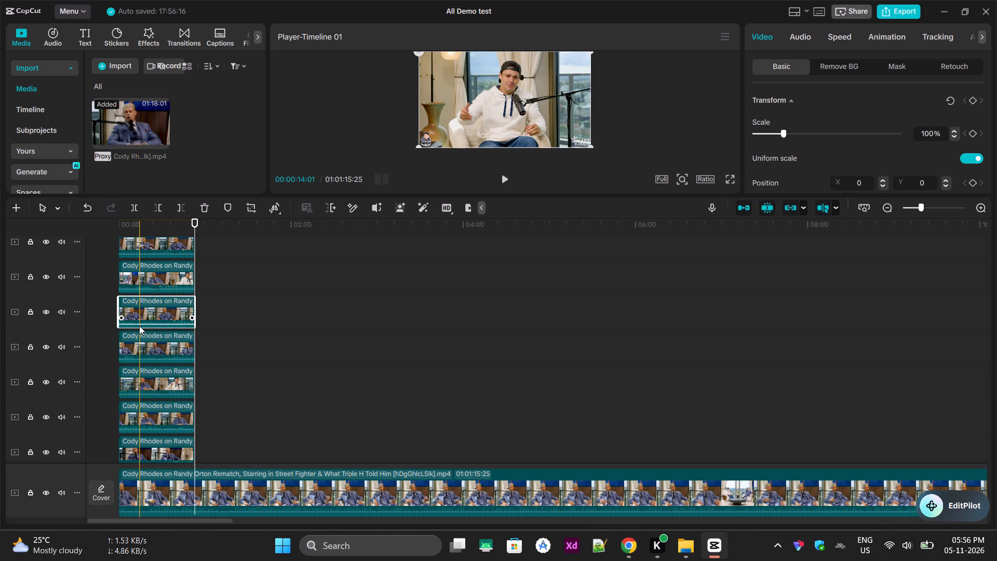
Cut the next two segments off the main-track footage at 00:00:52:27 and move each onto its own new track in the stack.
{"action": "left_click", "coordinate": [183, 487]}
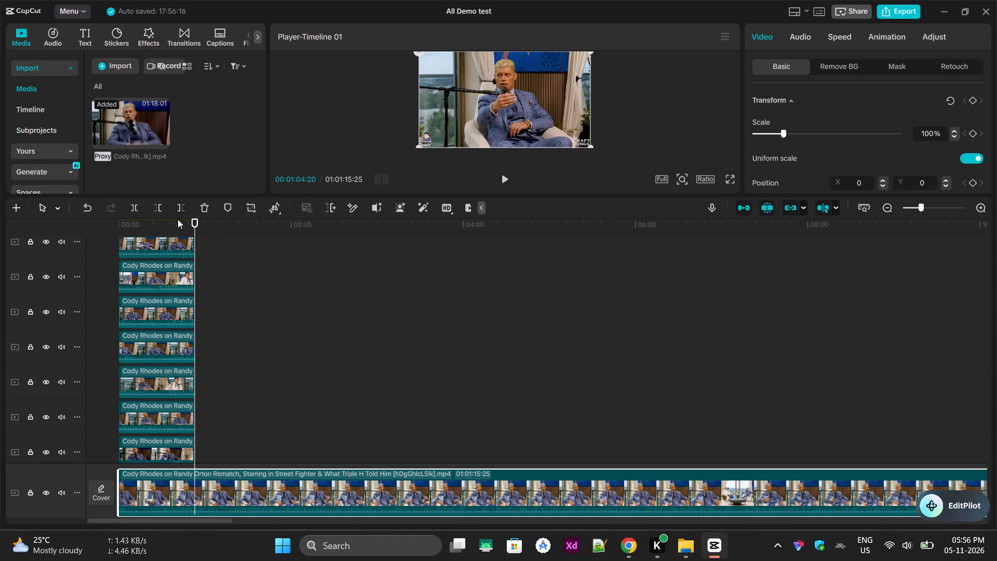
{"action": "left_click", "coordinate": [133, 215]}
{"action": "left_click_drag", "start_coordinate": [168, 496], "coordinate": [147, 394]}
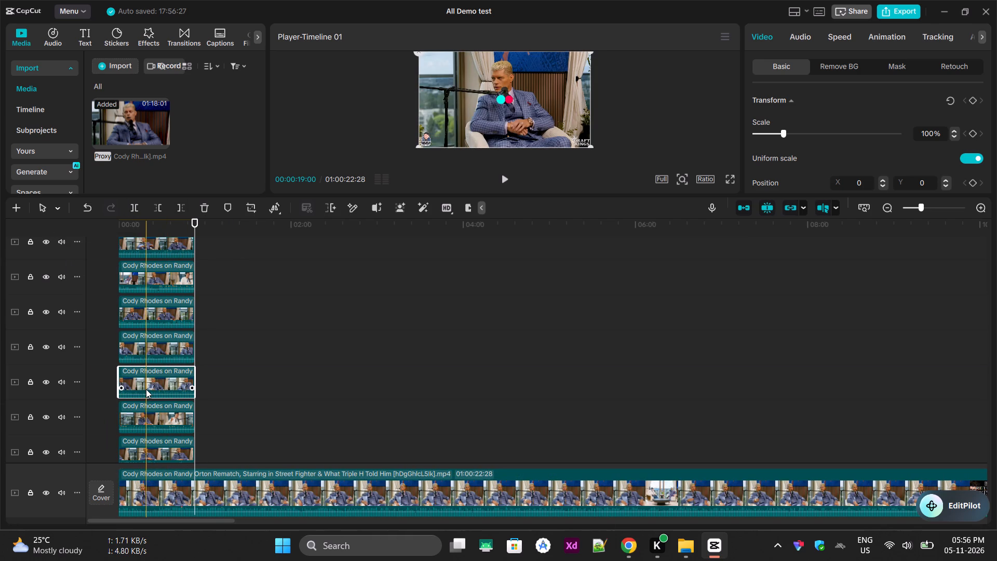
{"action": "scroll", "coordinate": [176, 392], "scroll_direction": "down", "scroll_amount": 7}
{"action": "left_click", "coordinate": [167, 464]}
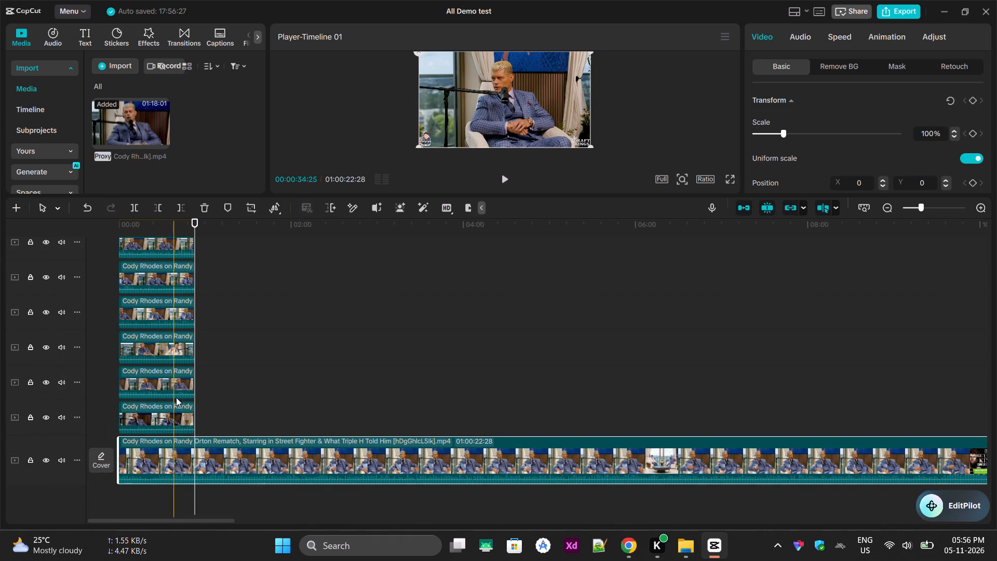
{"action": "left_click", "coordinate": [131, 213]}
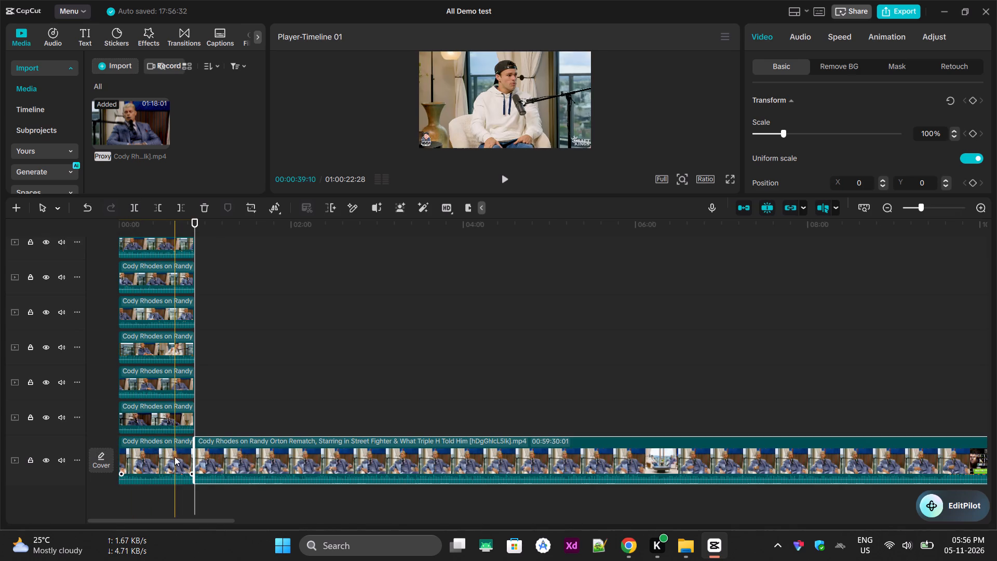
{"action": "left_click_drag", "start_coordinate": [174, 457], "coordinate": [152, 351]}
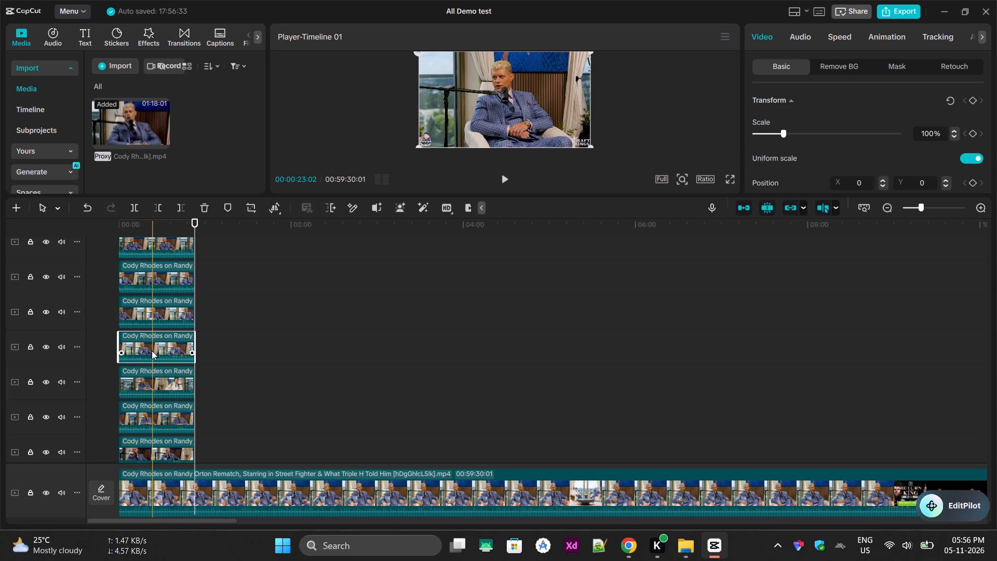
Split another two segments off the main-track footage at 00:00:52:27 and insert each on a separate new track among the stacked clips.
{"action": "left_click", "coordinate": [185, 490]}
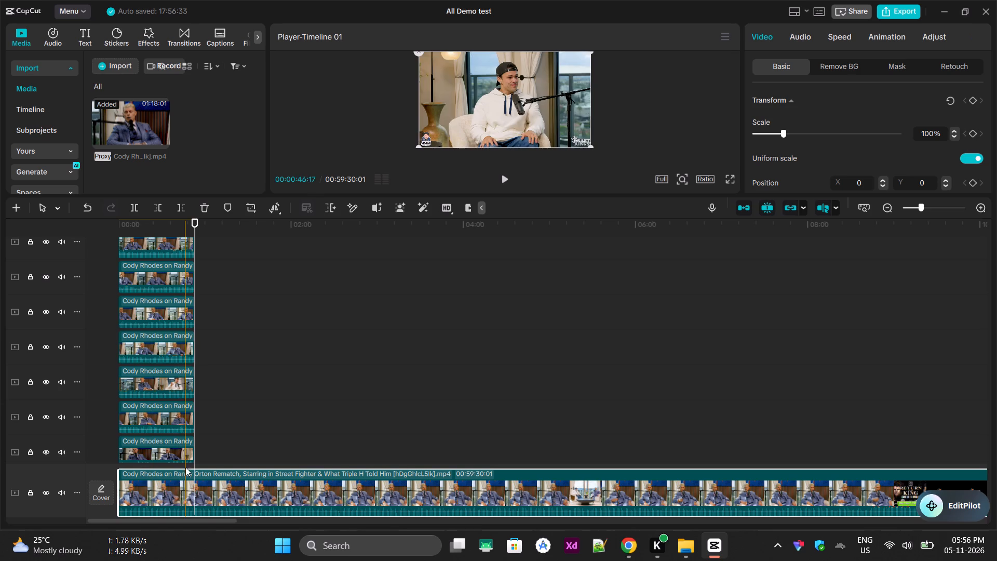
{"action": "left_click", "coordinate": [135, 200]}
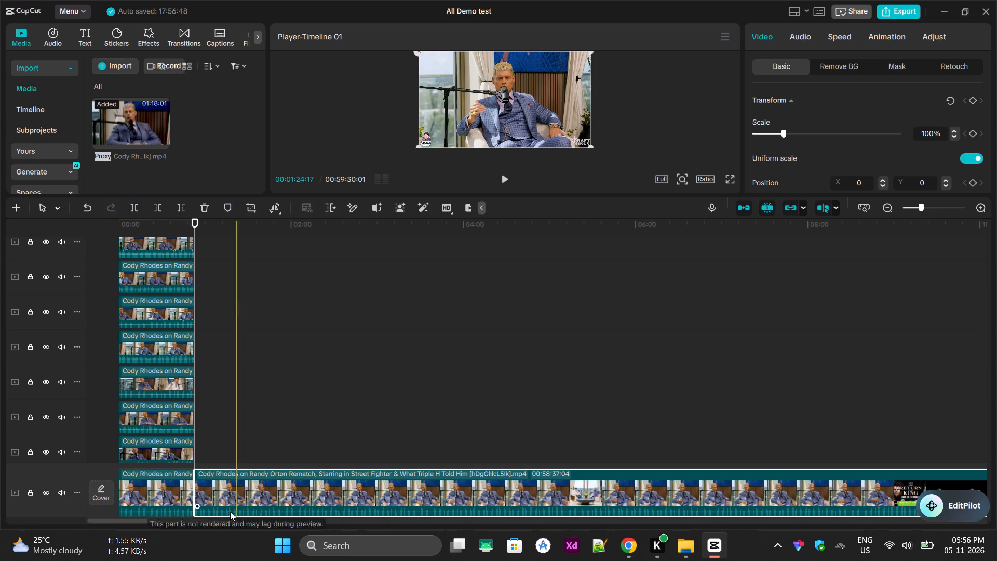
{"action": "left_click_drag", "start_coordinate": [149, 498], "coordinate": [128, 400]}
{"action": "left_click", "coordinate": [168, 502]}
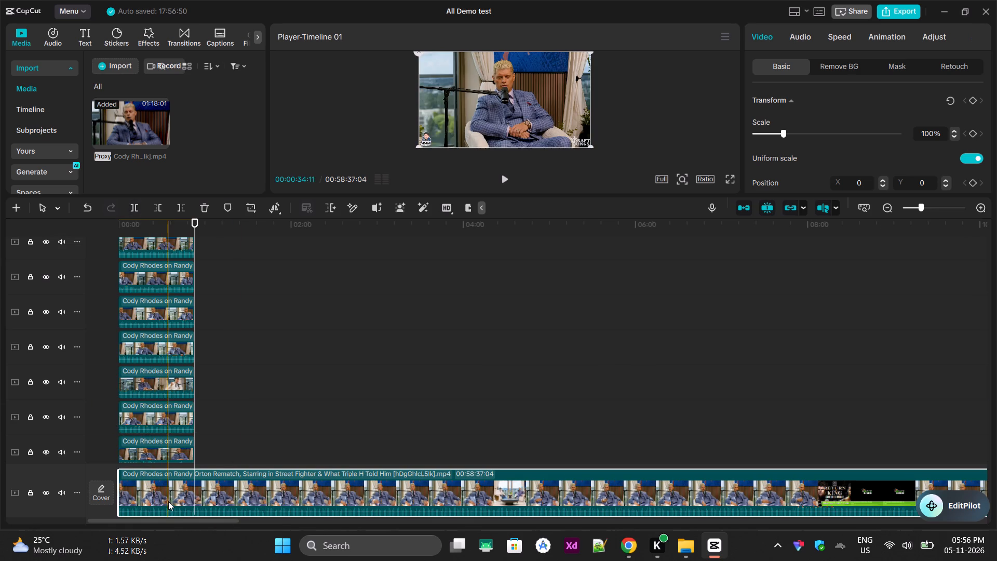
{"action": "left_click", "coordinate": [131, 209]}
{"action": "left_click_drag", "start_coordinate": [173, 483], "coordinate": [145, 373]}
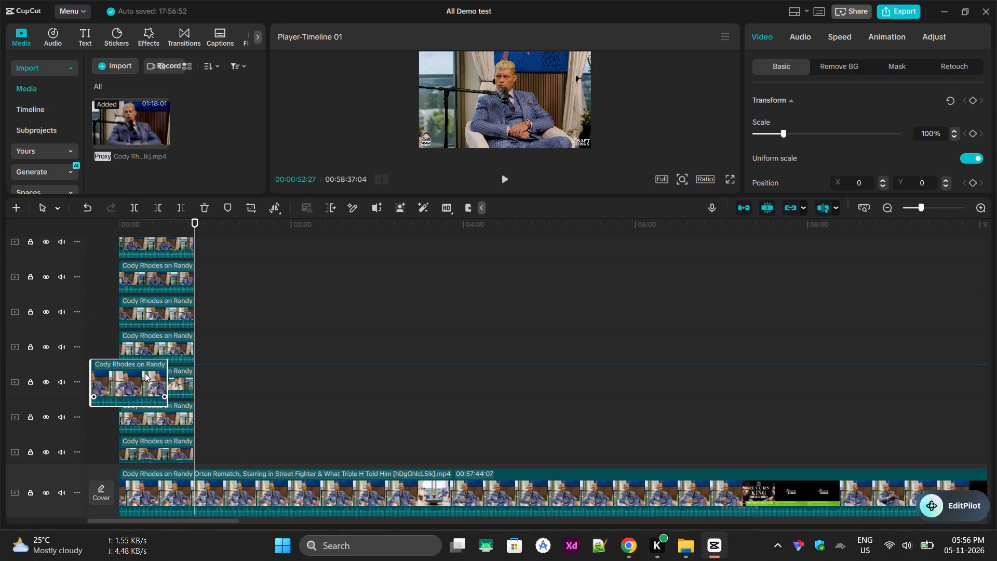
Split the next two segments off the main-track footage at 00:00:52:27 and place each on its own new track in the stack.
{"action": "left_click", "coordinate": [167, 499]}
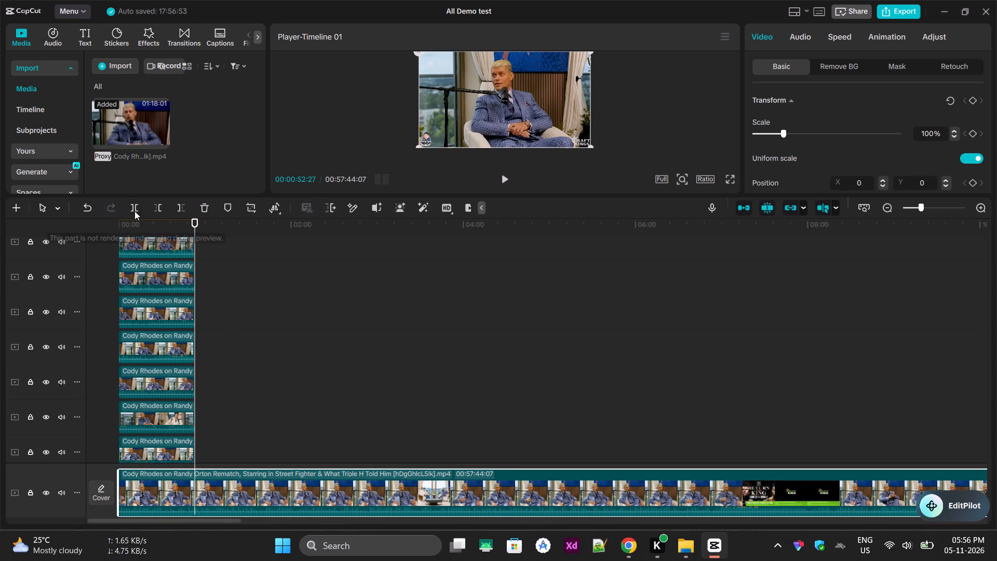
{"action": "left_click", "coordinate": [134, 210]}
{"action": "left_click_drag", "start_coordinate": [174, 491], "coordinate": [165, 346]}
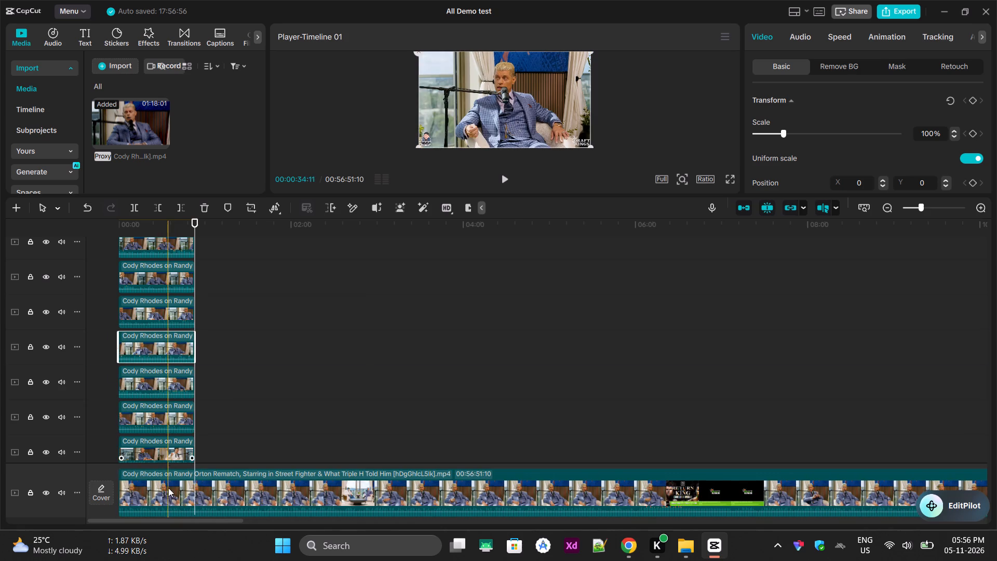
{"action": "left_click", "coordinate": [170, 506]}
{"action": "left_click", "coordinate": [135, 205]}
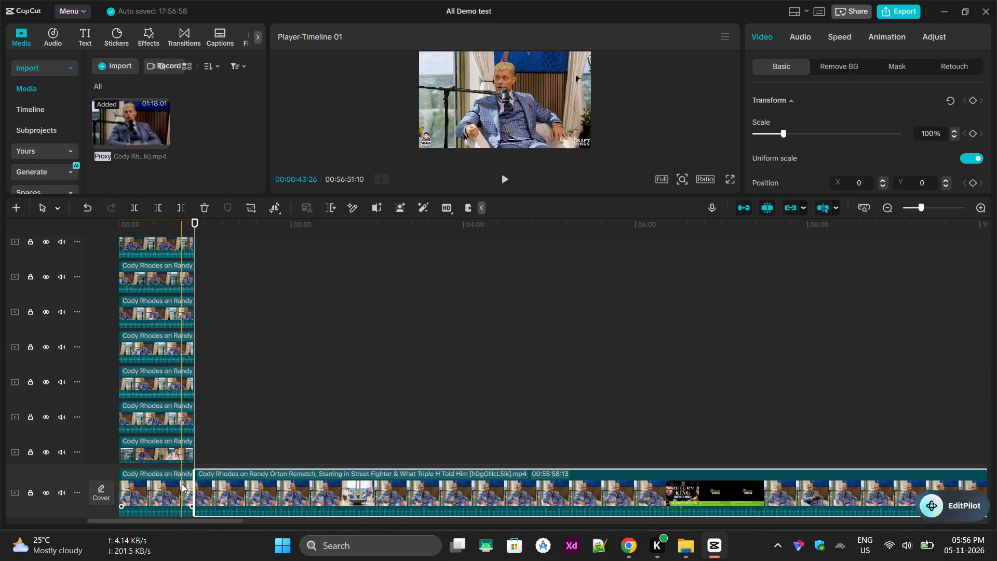
{"action": "left_click_drag", "start_coordinate": [182, 484], "coordinate": [163, 327]}
Cut two further segments from the start of the main-track footage at 00:00:52:27, inserting each on a new track between the stacked clips.
{"action": "left_click", "coordinate": [166, 512]}
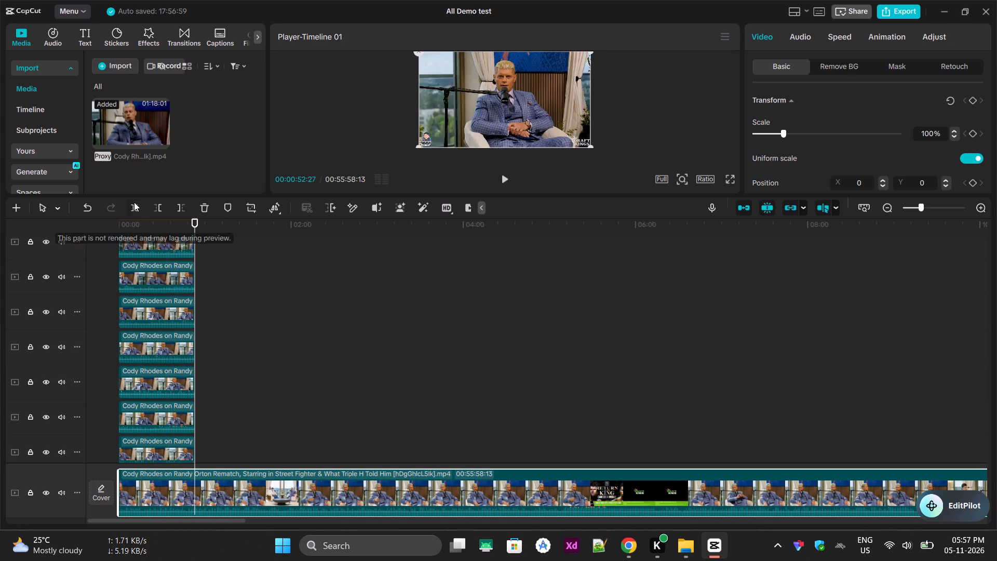
{"action": "left_click", "coordinate": [132, 199]}
{"action": "left_click", "coordinate": [132, 206]}
{"action": "left_click_drag", "start_coordinate": [173, 495], "coordinate": [143, 346]}
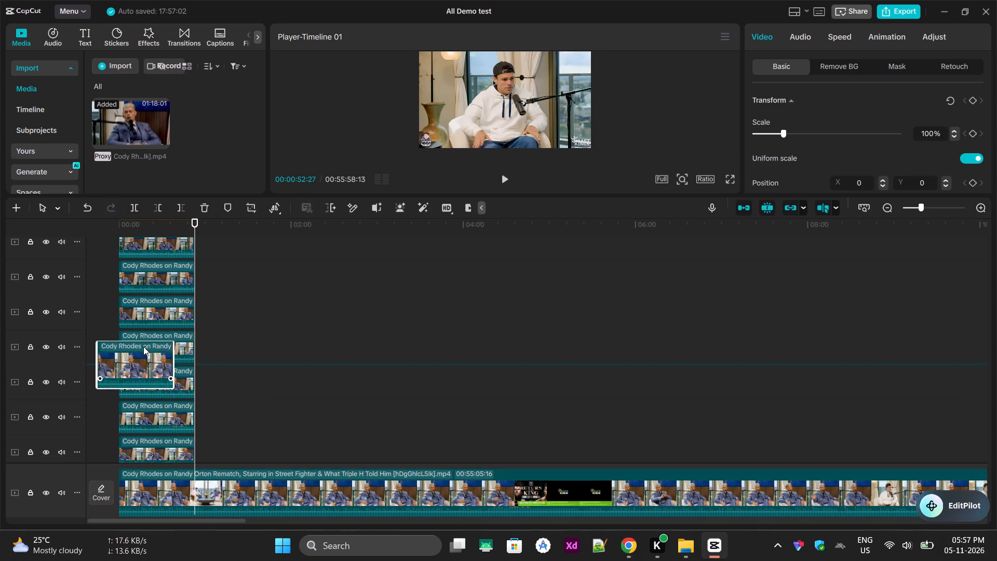
{"action": "left_click_drag", "start_coordinate": [143, 346], "coordinate": [139, 339]}
{"action": "left_click", "coordinate": [176, 486]}
{"action": "left_click", "coordinate": [133, 215]}
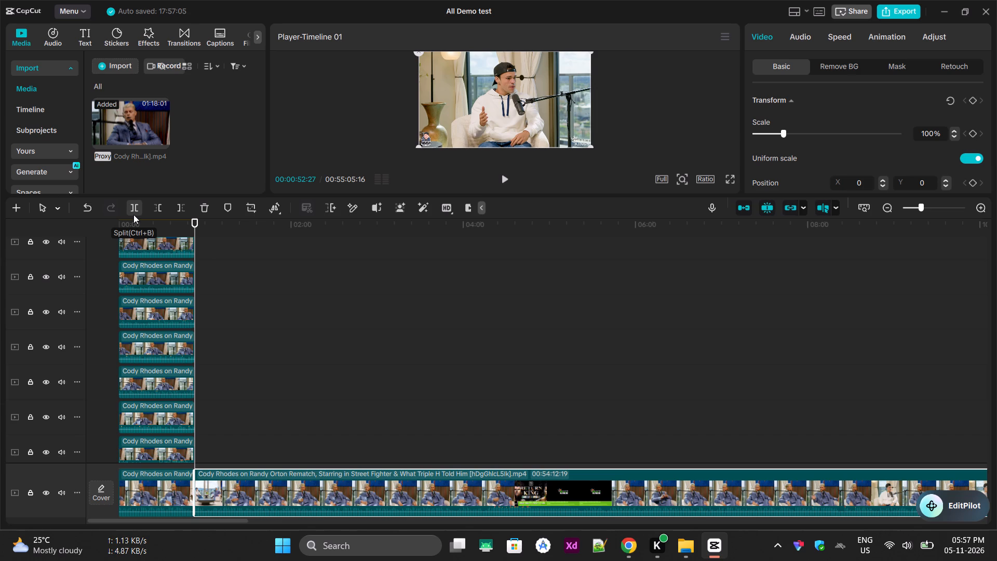
{"action": "left_click_drag", "start_coordinate": [162, 492], "coordinate": [140, 424]}
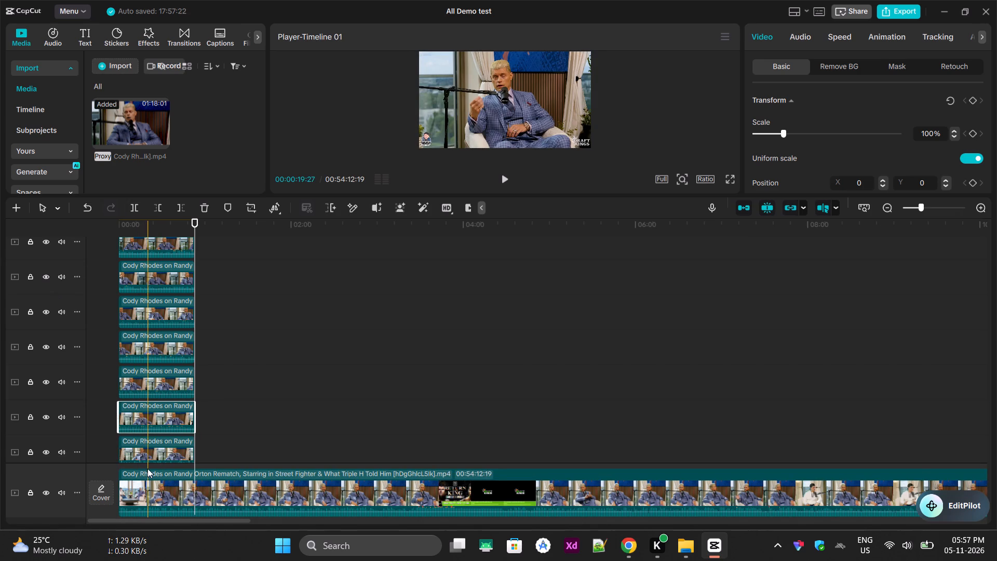
Split another two segments off the main-track footage at 00:00:52:27 and insert each on its own new track just above the lowest stacked clip.
{"action": "left_click", "coordinate": [183, 499]}
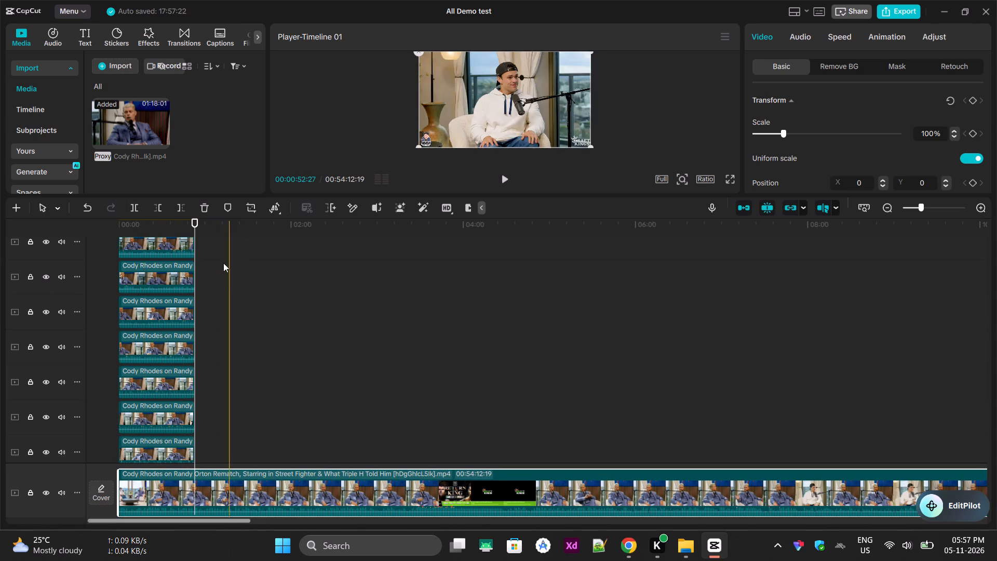
{"action": "left_click", "coordinate": [134, 207]}
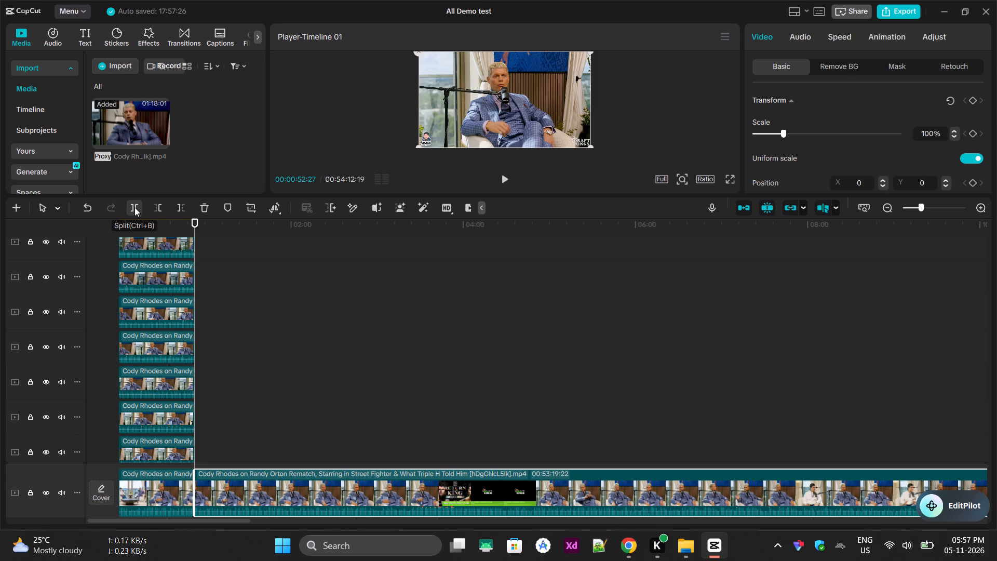
{"action": "left_click_drag", "start_coordinate": [163, 497], "coordinate": [163, 496]}
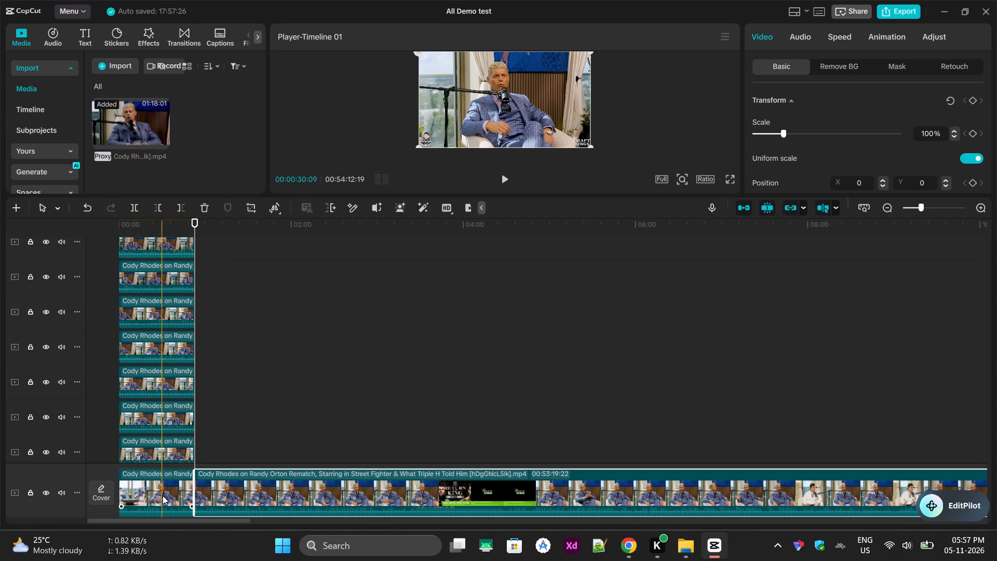
{"action": "left_click_drag", "start_coordinate": [163, 496], "coordinate": [151, 412]}
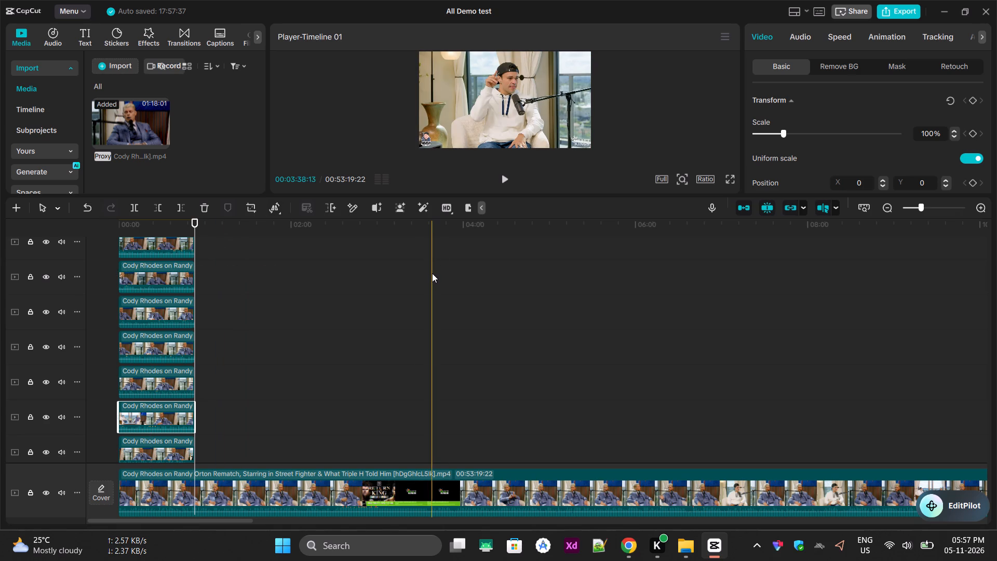
{"action": "left_click_drag", "start_coordinate": [167, 484], "coordinate": [150, 491]}
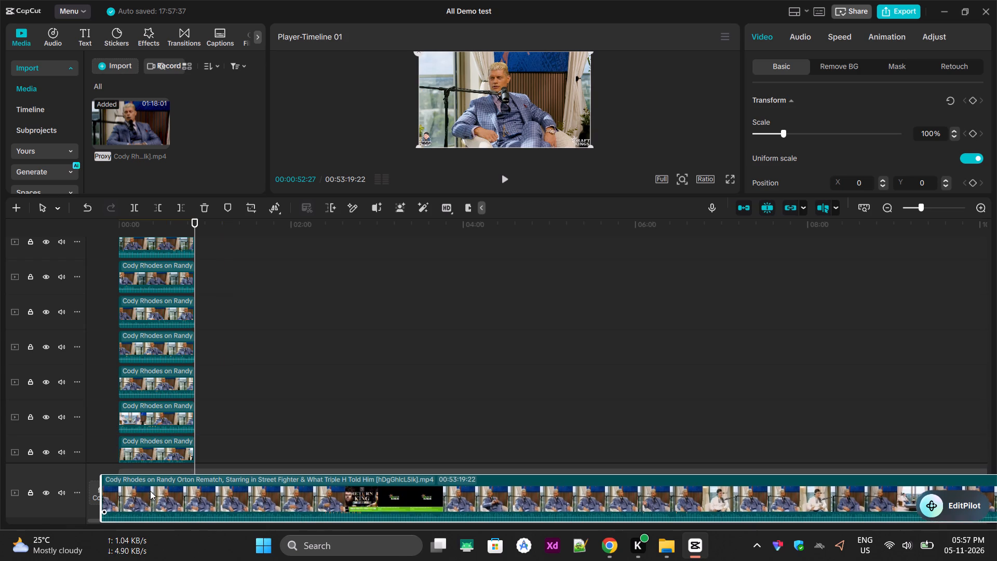
{"action": "left_click_drag", "start_coordinate": [150, 491], "coordinate": [150, 491]}
{"action": "left_click", "coordinate": [228, 490]}
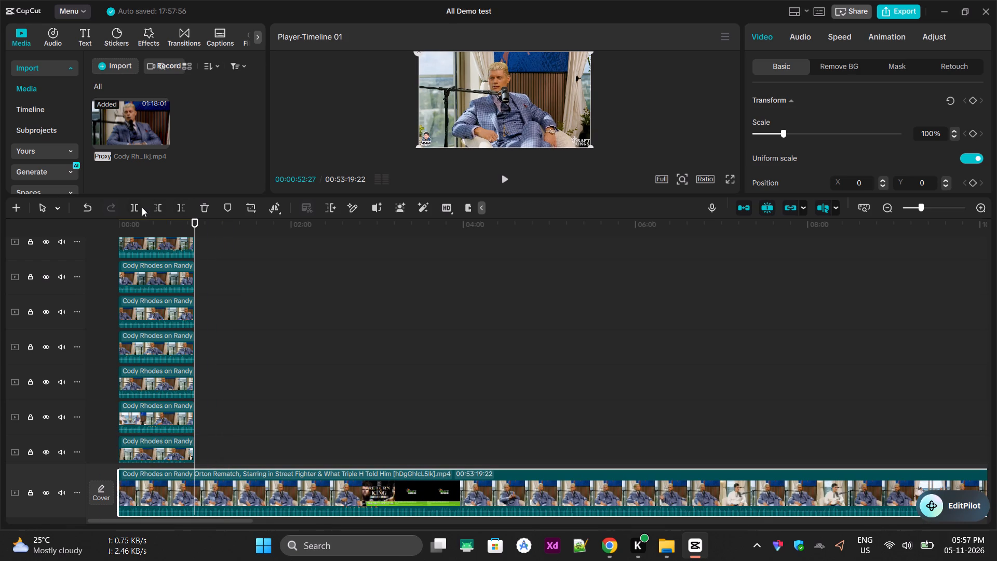
{"action": "left_click", "coordinate": [138, 207]}
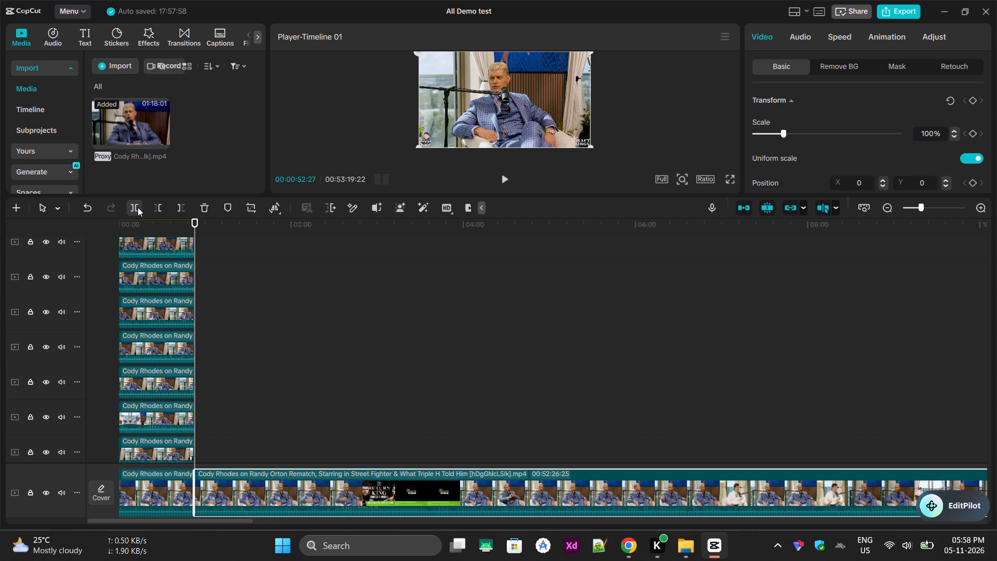
{"action": "left_click_drag", "start_coordinate": [159, 496], "coordinate": [144, 408]}
Cut the following two segments off the main-track footage at 00:00:52:27 and move each onto a separate new track low in the stack.
{"action": "left_click", "coordinate": [169, 493]}
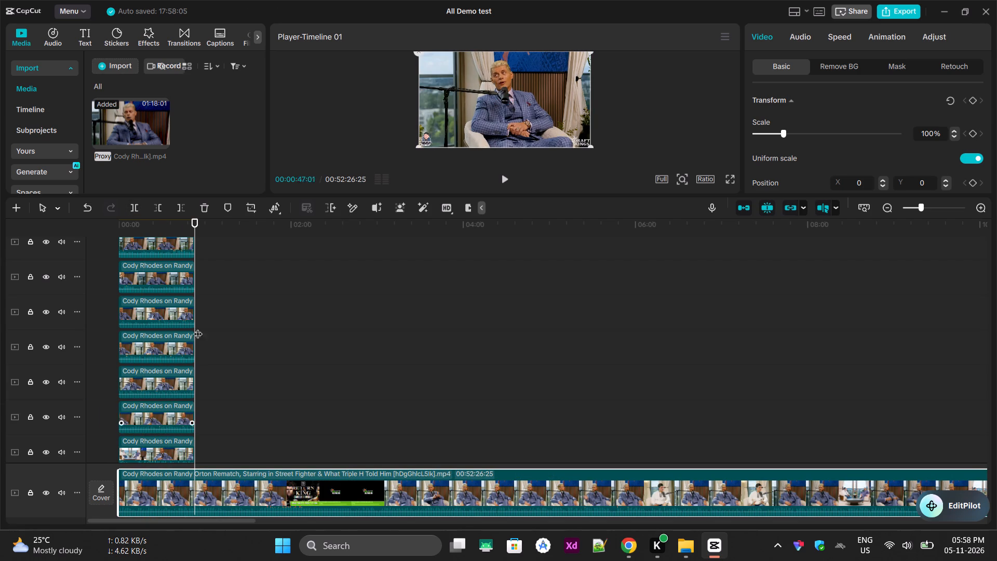
{"action": "left_click", "coordinate": [136, 211]}
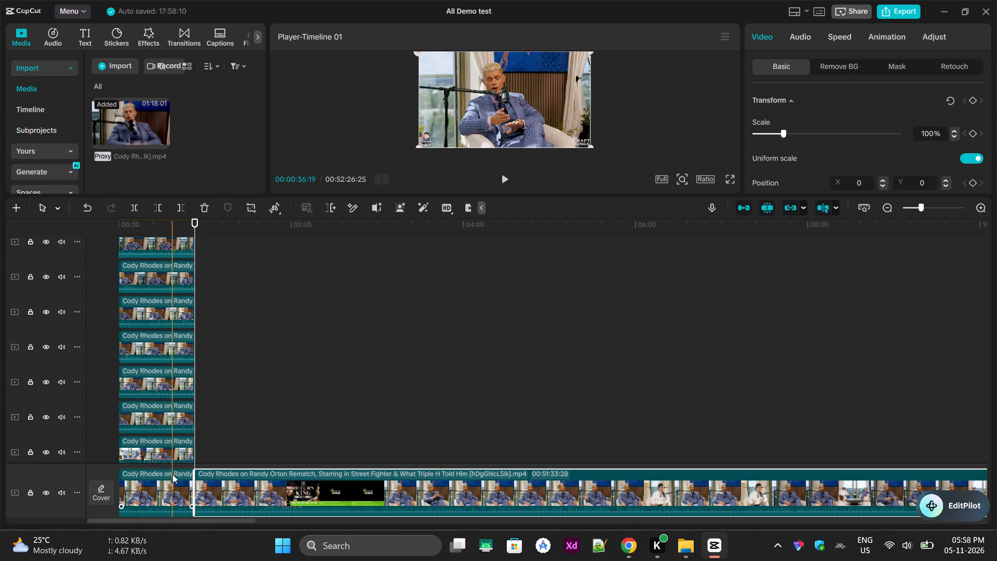
{"action": "left_click_drag", "start_coordinate": [173, 494], "coordinate": [167, 431]}
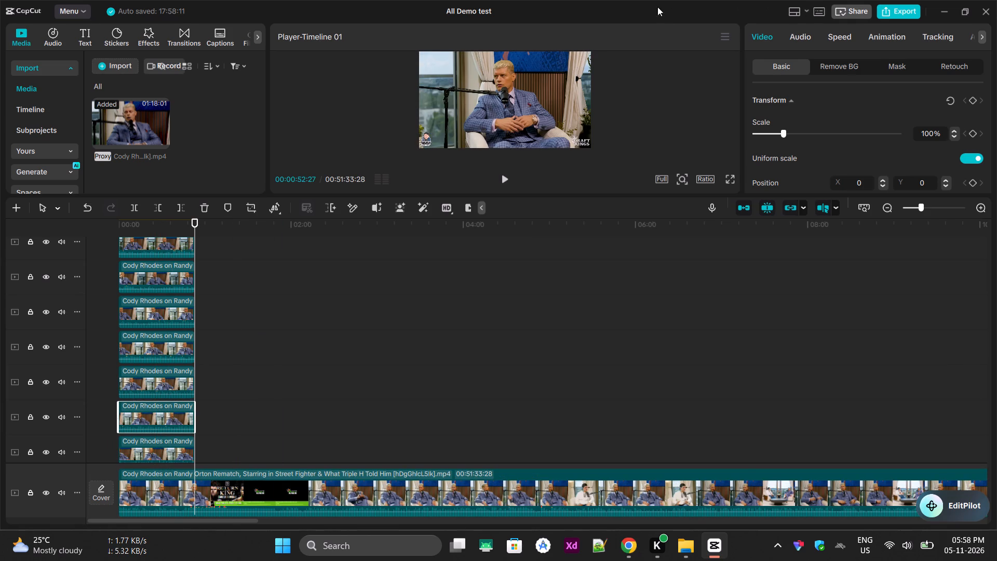
{"action": "left_click", "coordinate": [187, 497]}
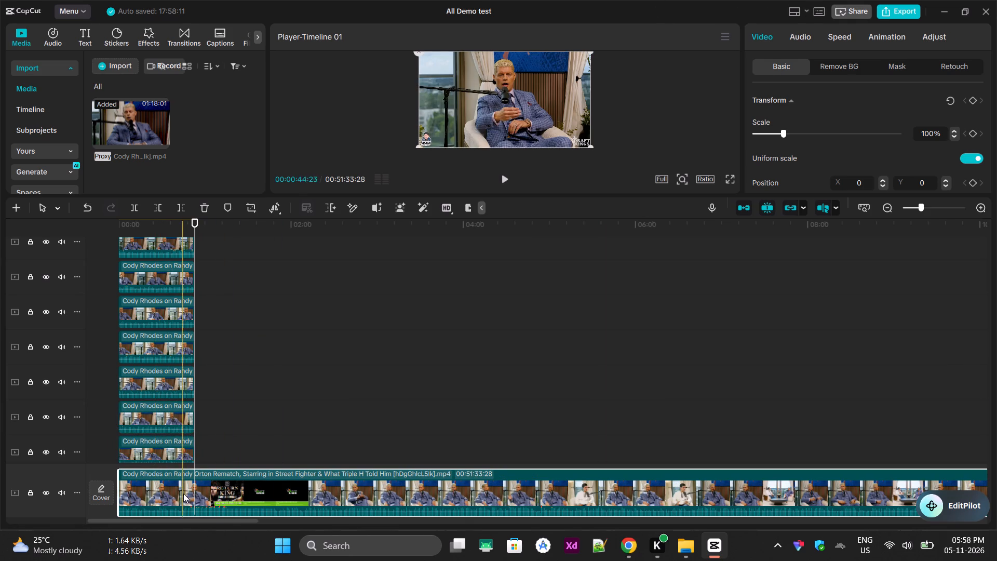
{"action": "left_click", "coordinate": [133, 210]}
{"action": "left_click_drag", "start_coordinate": [150, 496], "coordinate": [150, 435]}
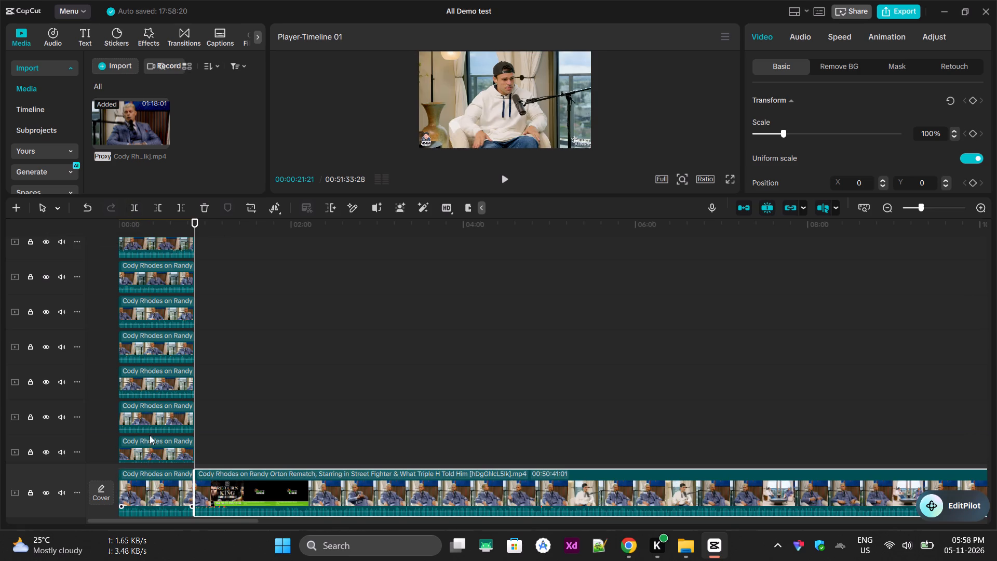
{"action": "left_click_drag", "start_coordinate": [150, 435], "coordinate": [150, 431]}
Split the two segments containing the black title-card footage off the main track at 00:00:52:27 and place each on its own new track.
{"action": "left_click", "coordinate": [155, 496]}
{"action": "left_click", "coordinate": [142, 212]}
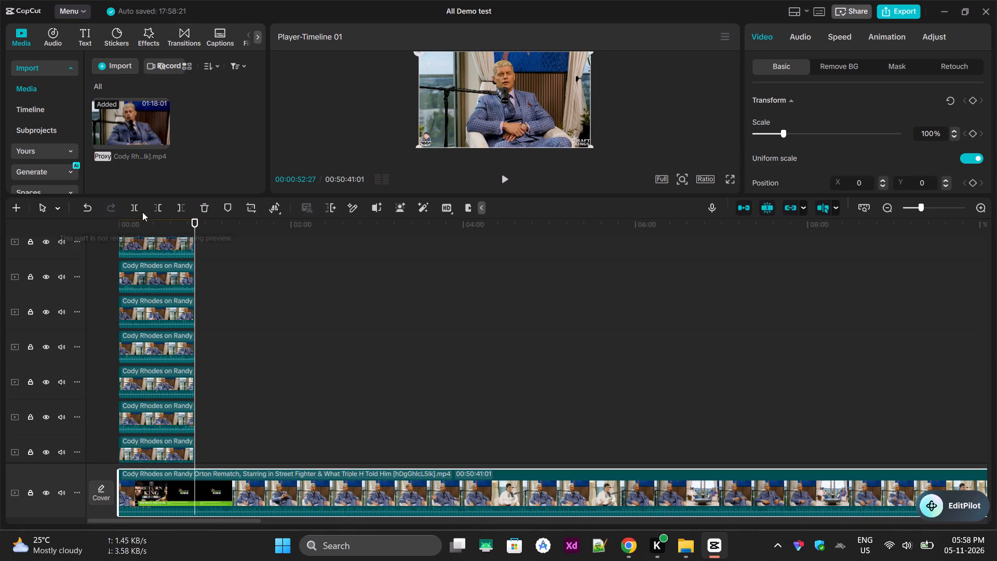
{"action": "left_click", "coordinate": [131, 202]}
{"action": "left_click_drag", "start_coordinate": [157, 493], "coordinate": [145, 418]}
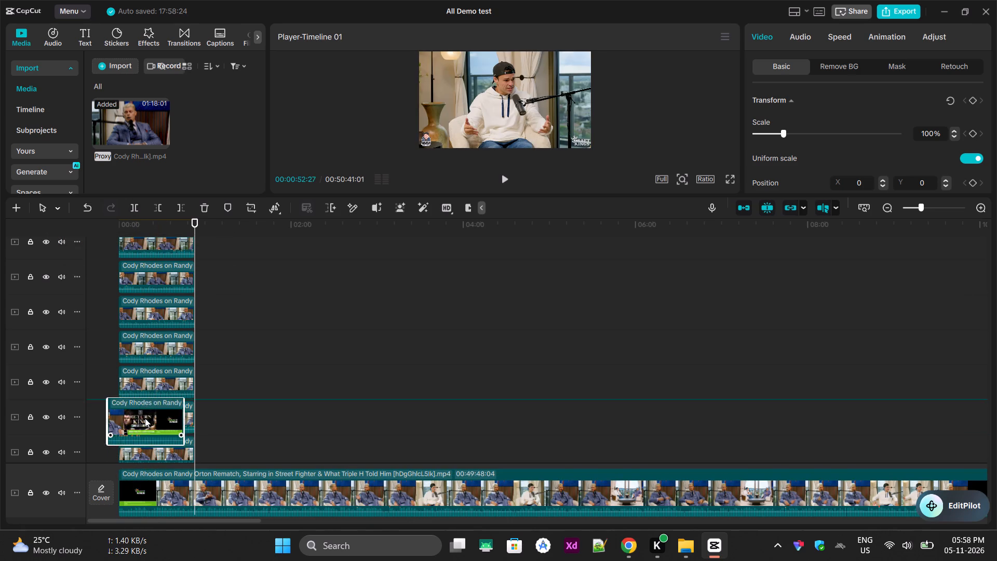
{"action": "left_click_drag", "start_coordinate": [145, 418], "coordinate": [145, 419]}
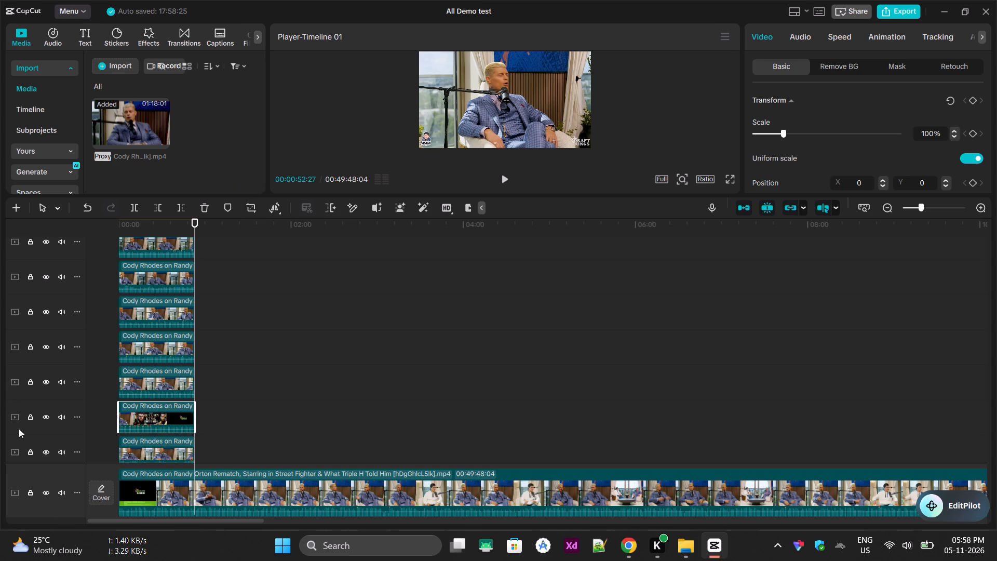
{"action": "left_click", "coordinate": [162, 498]}
{"action": "left_click", "coordinate": [131, 210]}
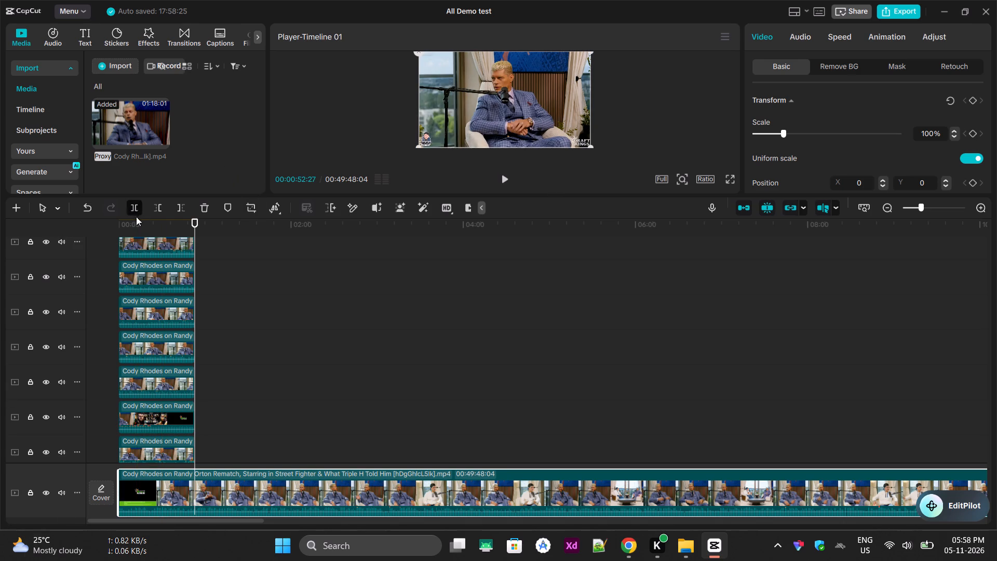
{"action": "left_click_drag", "start_coordinate": [160, 485], "coordinate": [154, 391]}
Split two more segments off the main-track footage at 00:00:52:27 and insert each on a new track among the stacked clips.
{"action": "left_click", "coordinate": [151, 495]}
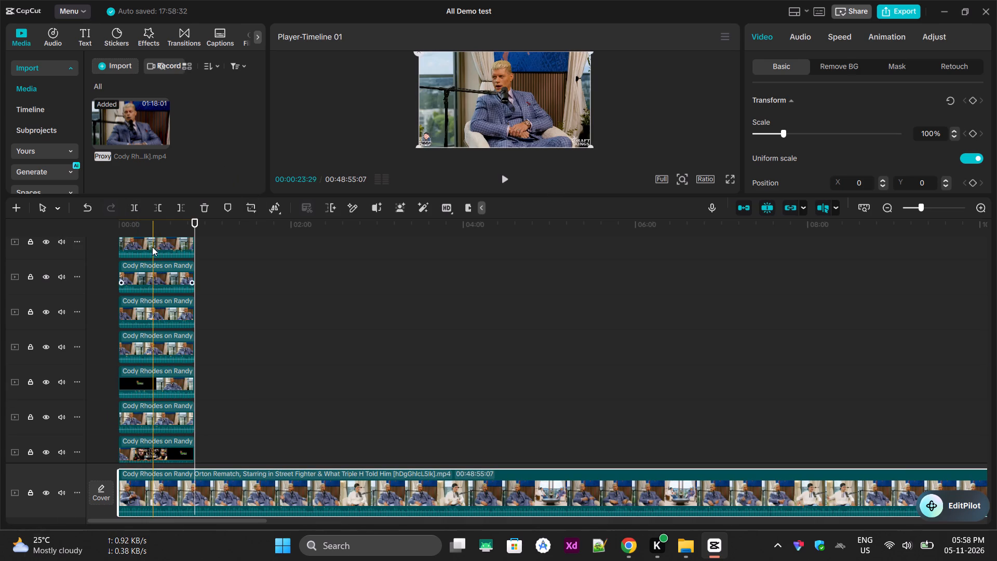
{"action": "left_click", "coordinate": [136, 208]}
{"action": "left_click_drag", "start_coordinate": [166, 483], "coordinate": [166, 416]}
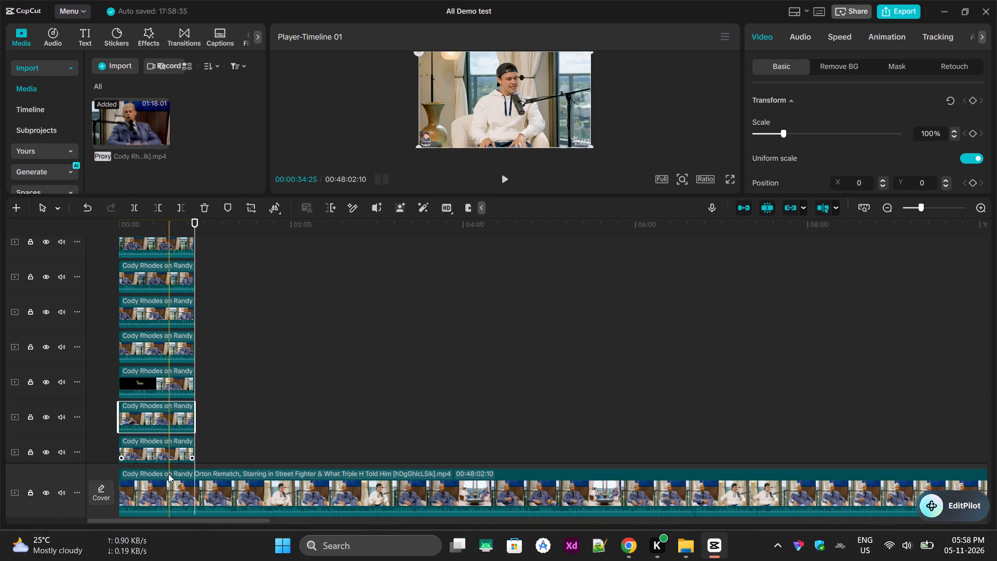
{"action": "left_click", "coordinate": [165, 493]}
{"action": "left_click", "coordinate": [140, 206]}
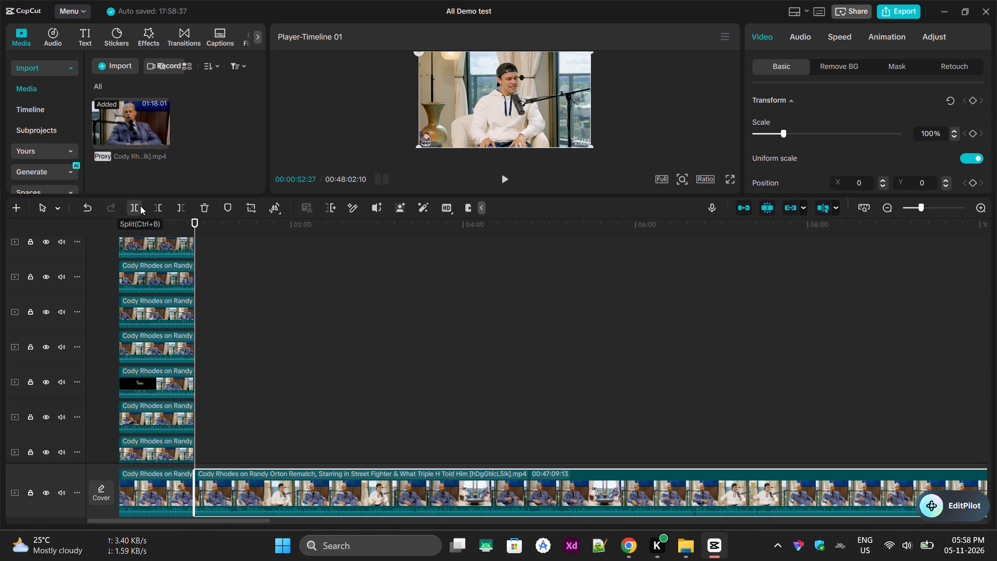
{"action": "right_click", "coordinate": [140, 206]}
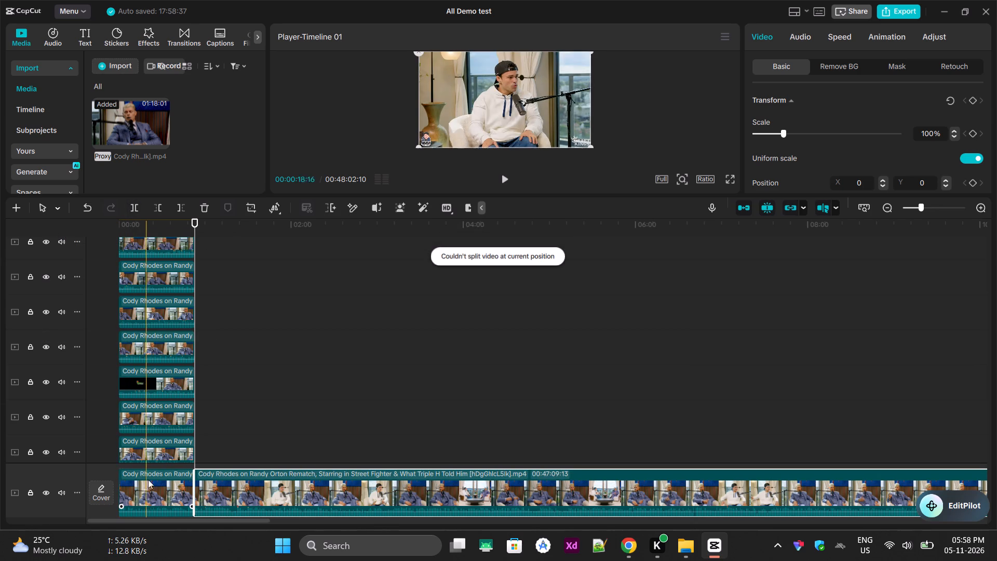
{"action": "left_click", "coordinate": [159, 510]}
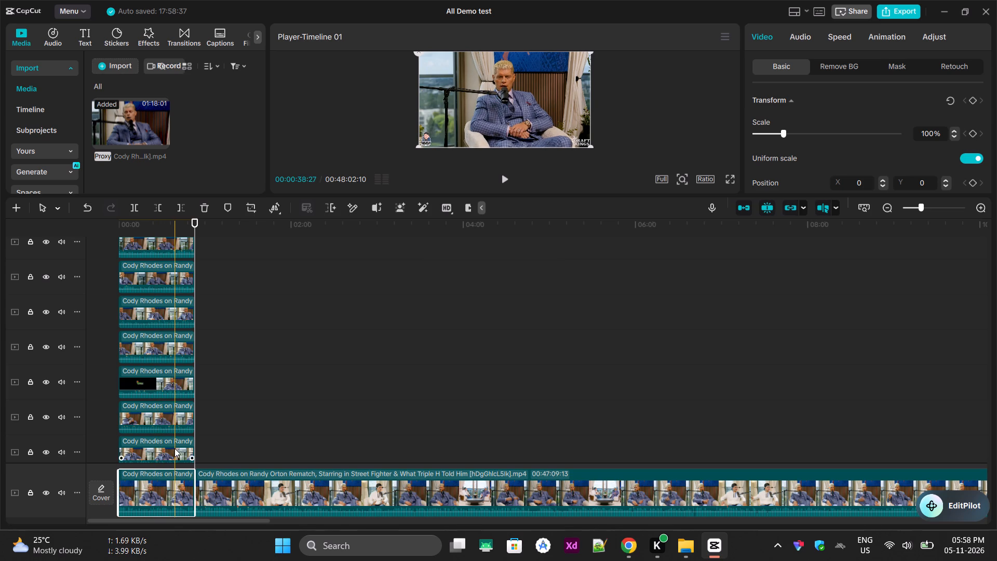
{"action": "left_click_drag", "start_coordinate": [163, 487], "coordinate": [172, 385]}
{"action": "left_click_drag", "start_coordinate": [170, 385], "coordinate": [134, 377]}
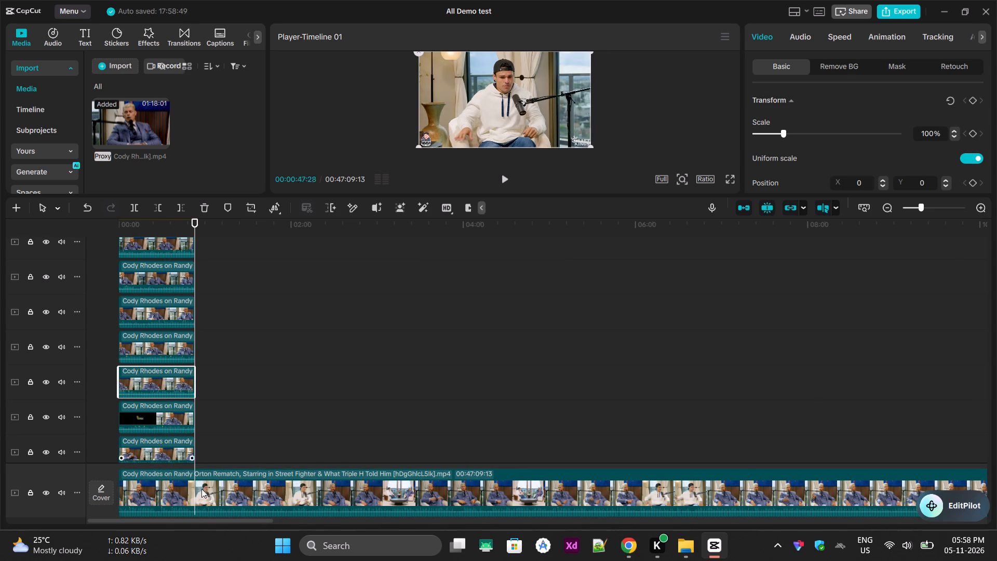
Cut the next three segments off the main-track footage at 00:00:52:27 and move each onto its own new track in the stack.
{"action": "left_click", "coordinate": [205, 498]}
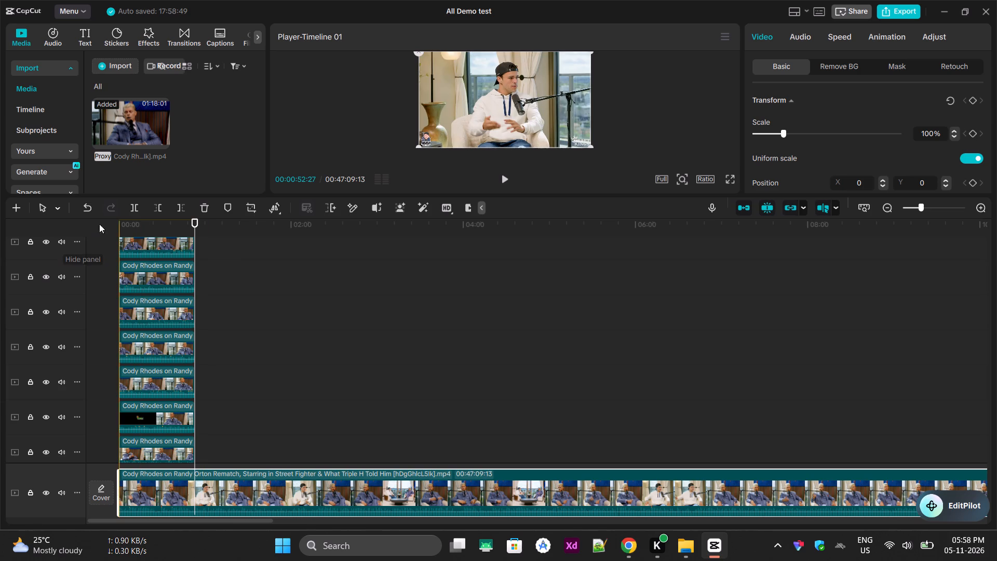
{"action": "left_click", "coordinate": [134, 209]}
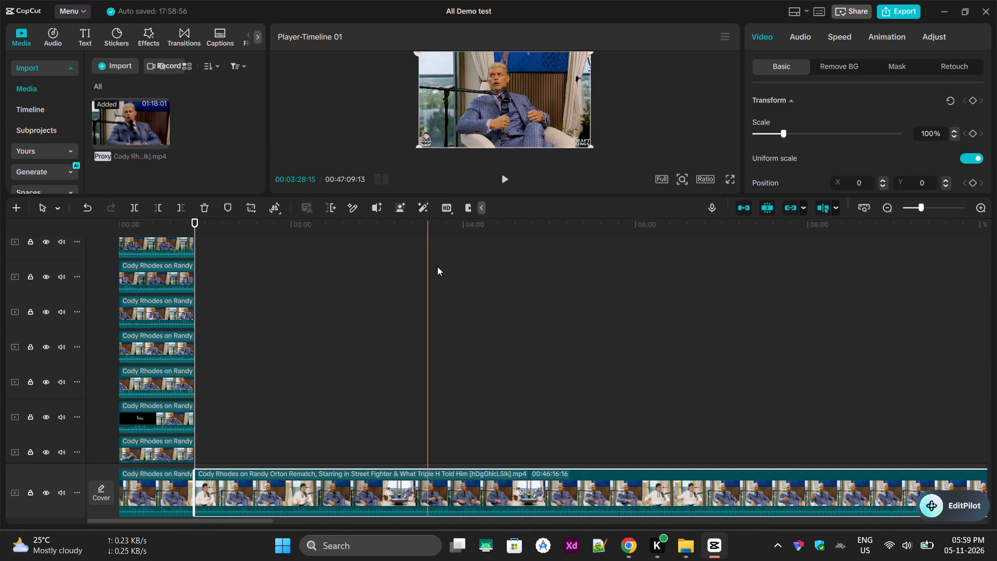
{"action": "left_click_drag", "start_coordinate": [178, 488], "coordinate": [164, 428]}
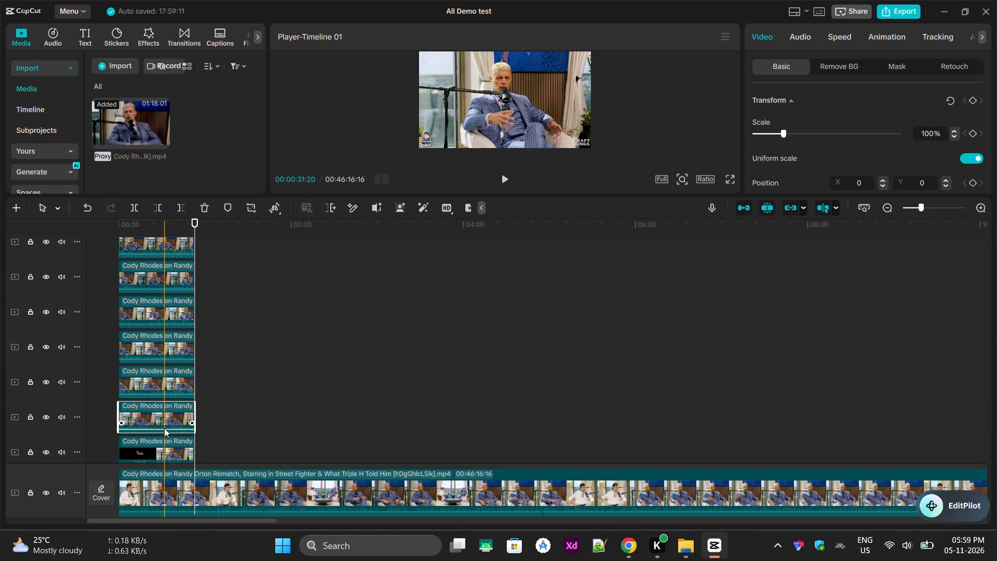
{"action": "left_click", "coordinate": [171, 487]}
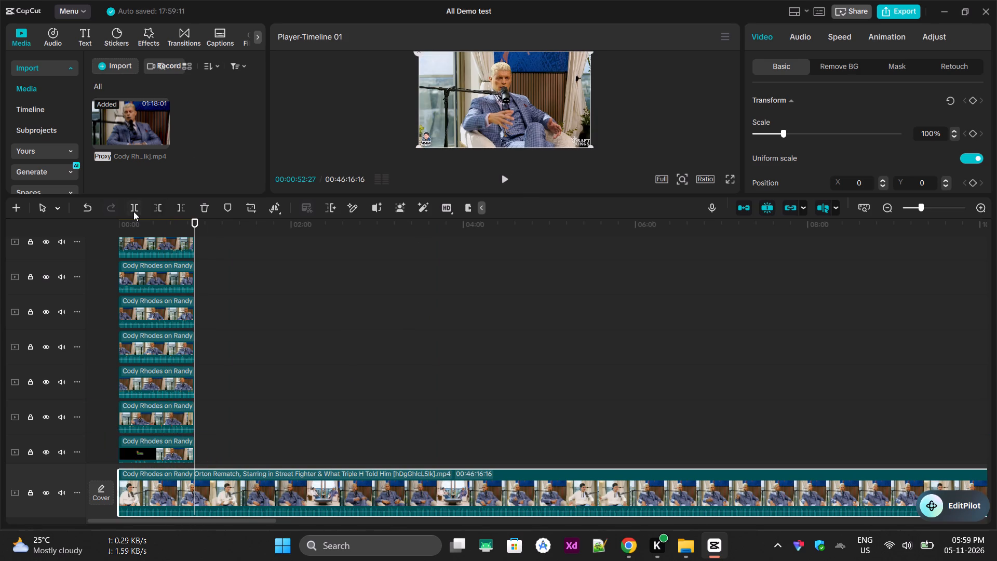
{"action": "left_click", "coordinate": [133, 211]}
{"action": "left_click_drag", "start_coordinate": [156, 488], "coordinate": [112, 400]}
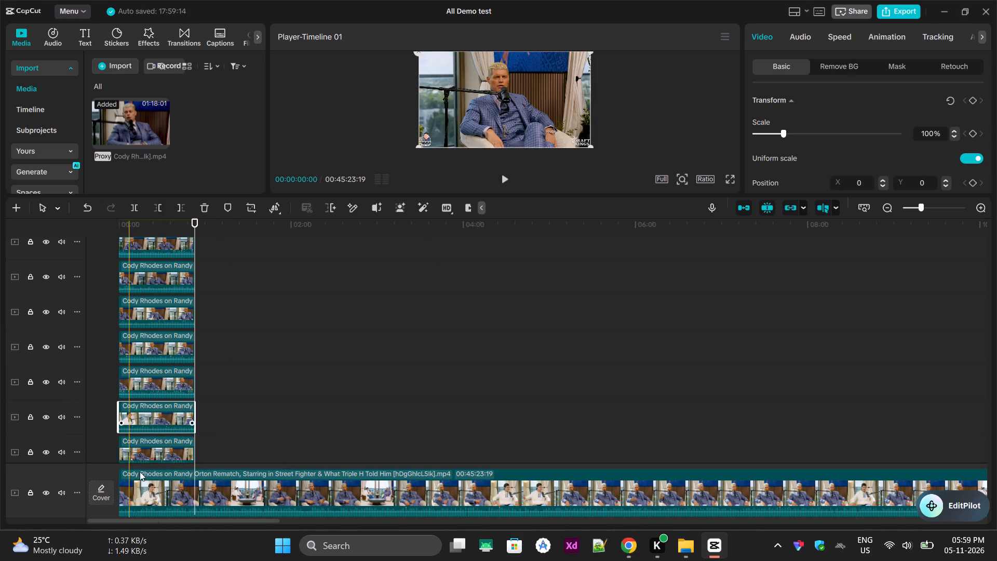
{"action": "left_click", "coordinate": [165, 497]}
{"action": "left_click", "coordinate": [136, 213]}
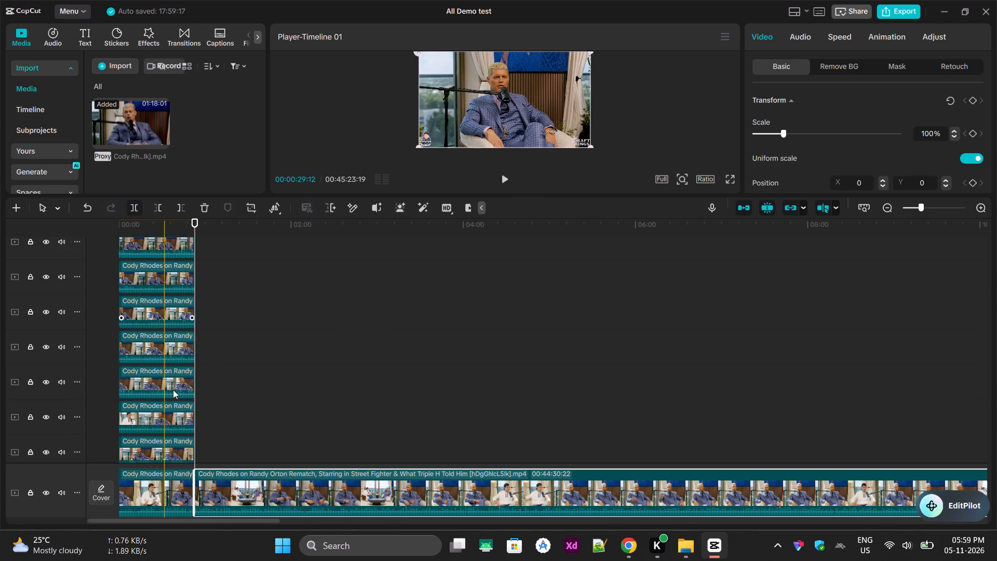
{"action": "left_click_drag", "start_coordinate": [168, 494], "coordinate": [124, 387]}
Split the next segment off the main-track footage at 00:00:52:27 and place it on its own new track in the stack.
{"action": "left_click", "coordinate": [169, 497]}
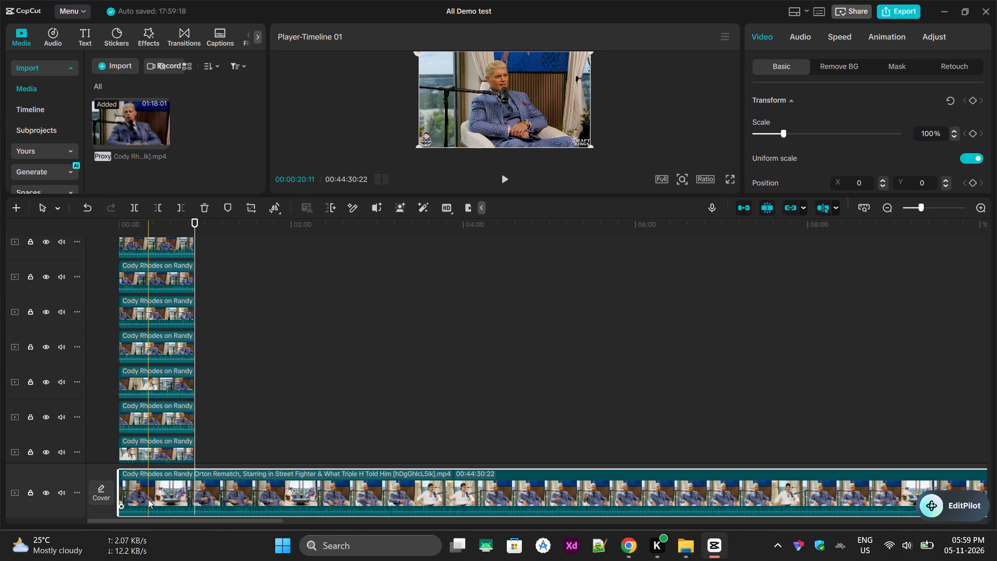
{"action": "left_click", "coordinate": [181, 483]}
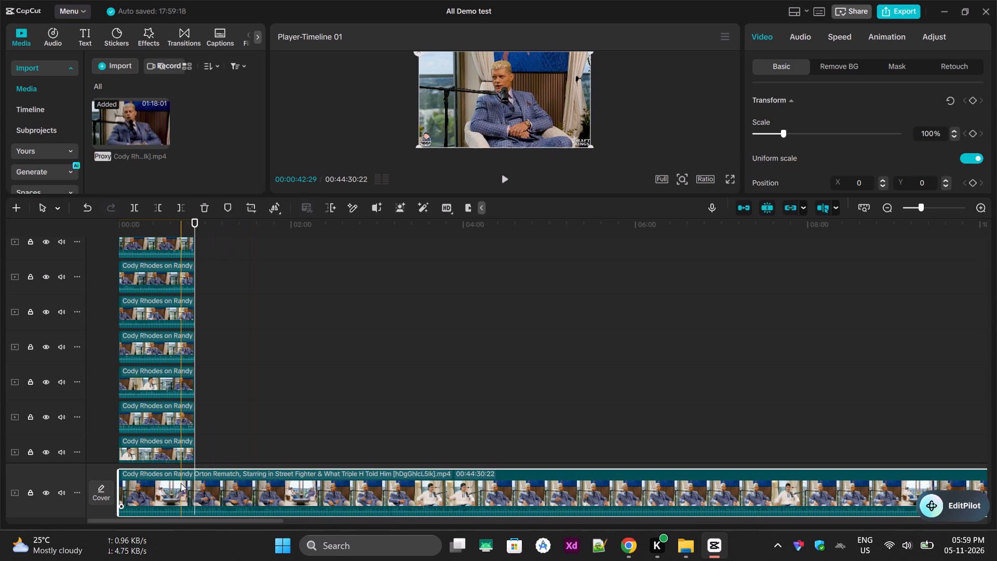
{"action": "right_click", "coordinate": [181, 483]}
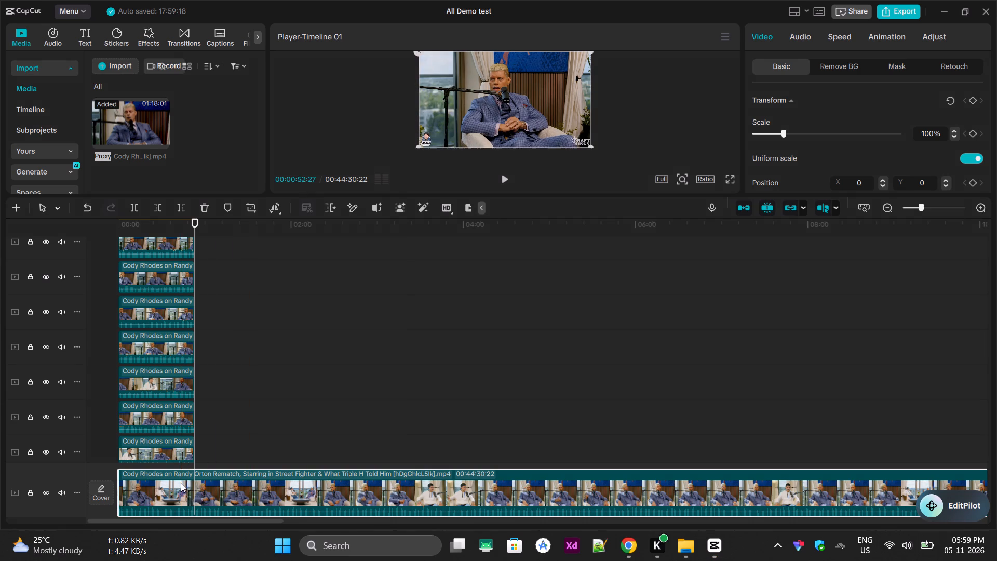
{"action": "left_click", "coordinate": [142, 483]}
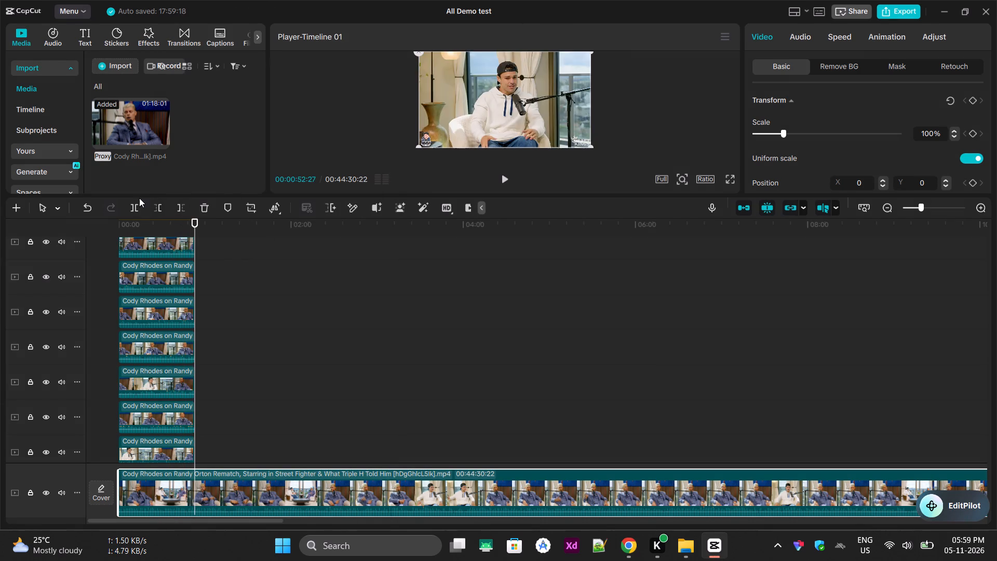
{"action": "left_click", "coordinate": [139, 205]}
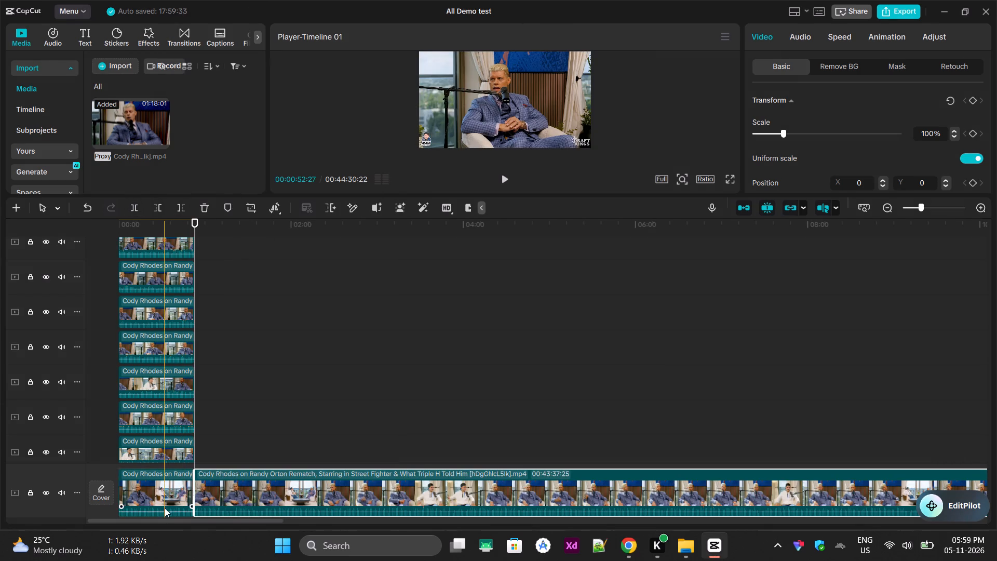
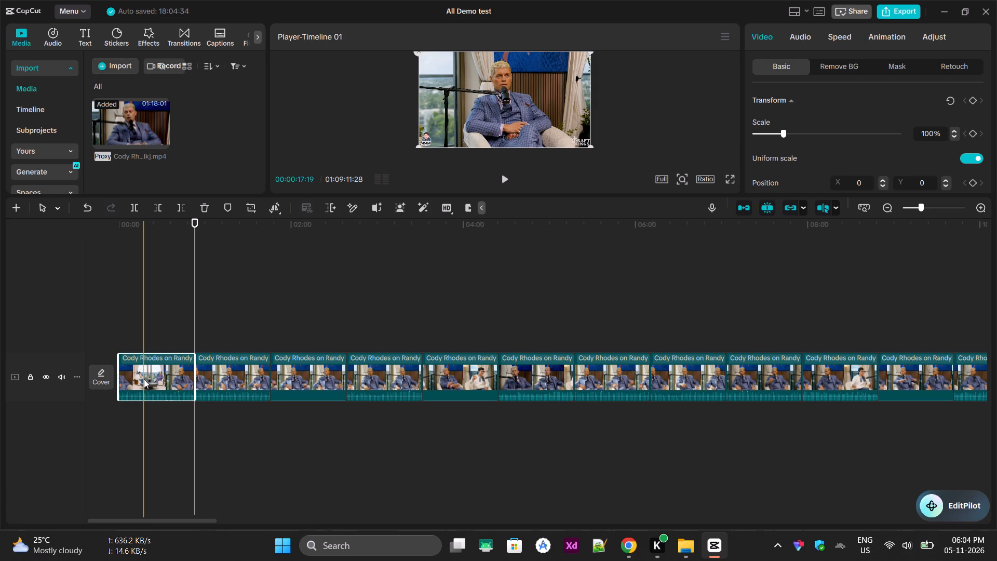
Delete five consecutive segments of about 53 seconds from the start of the main track, one at a time.
{"action": "key", "text": "Delete"}
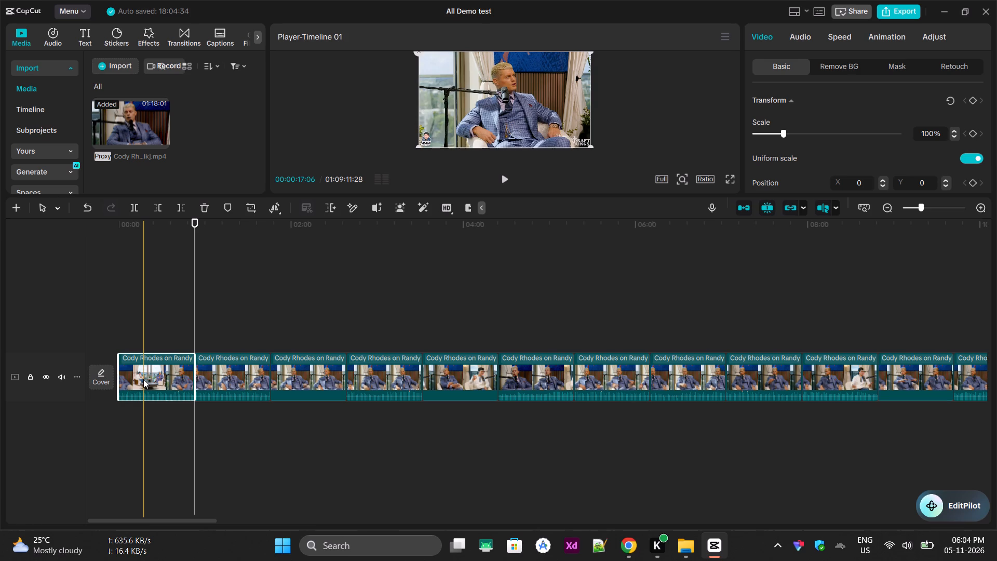
{"action": "left_click", "coordinate": [143, 379]}
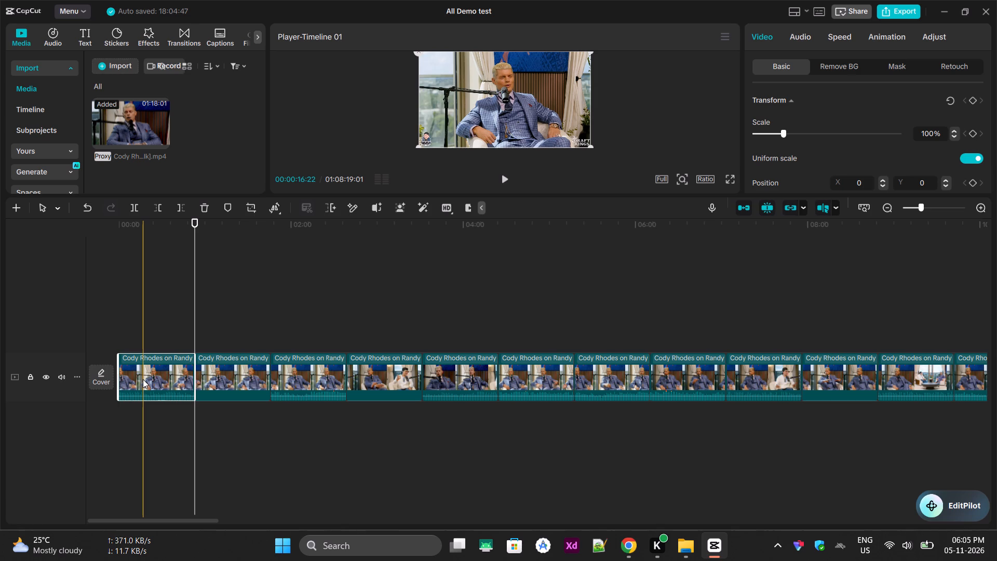
{"action": "left_click", "coordinate": [143, 379]}
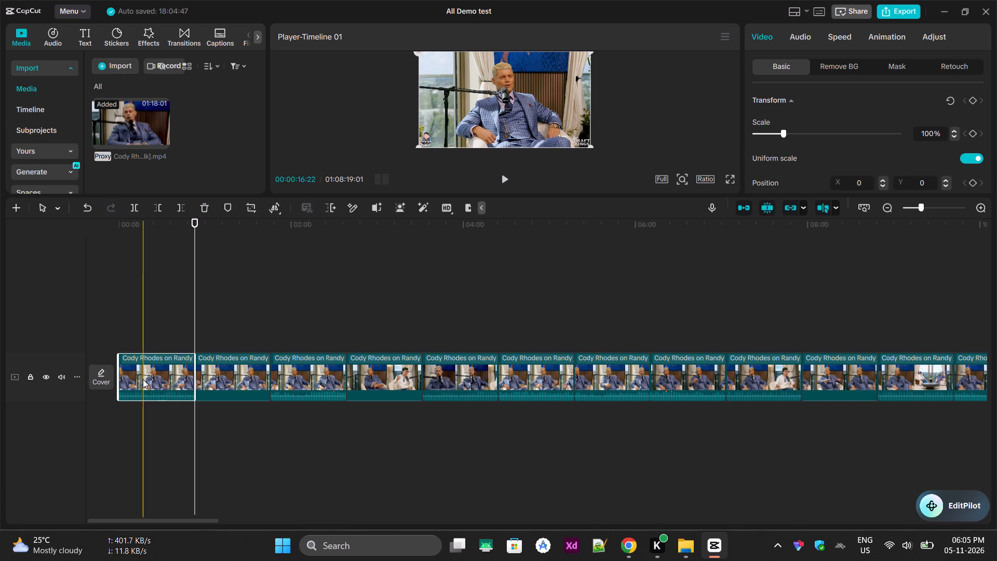
{"action": "left_click", "coordinate": [143, 379]}
{"action": "key", "text": "Delete"}
{"action": "left_click", "coordinate": [143, 379]}
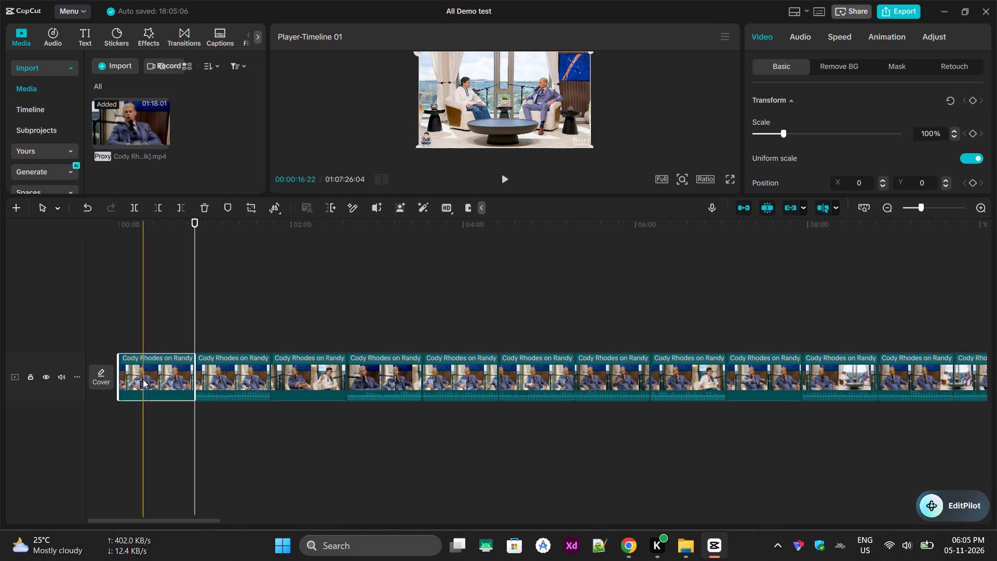
{"action": "key", "text": "Delete"}
{"action": "left_click", "coordinate": [143, 379]}
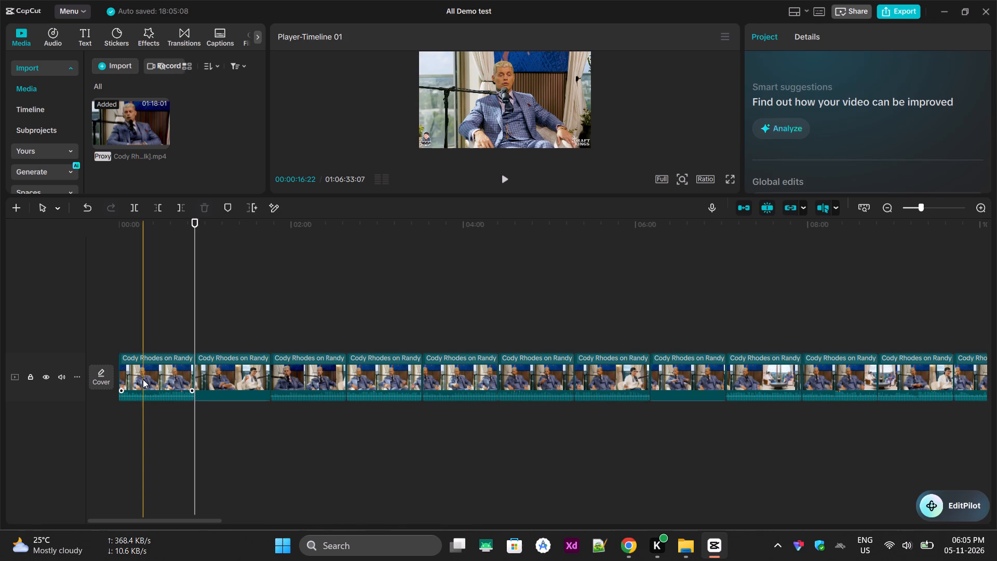
{"action": "key", "text": "Delete"}
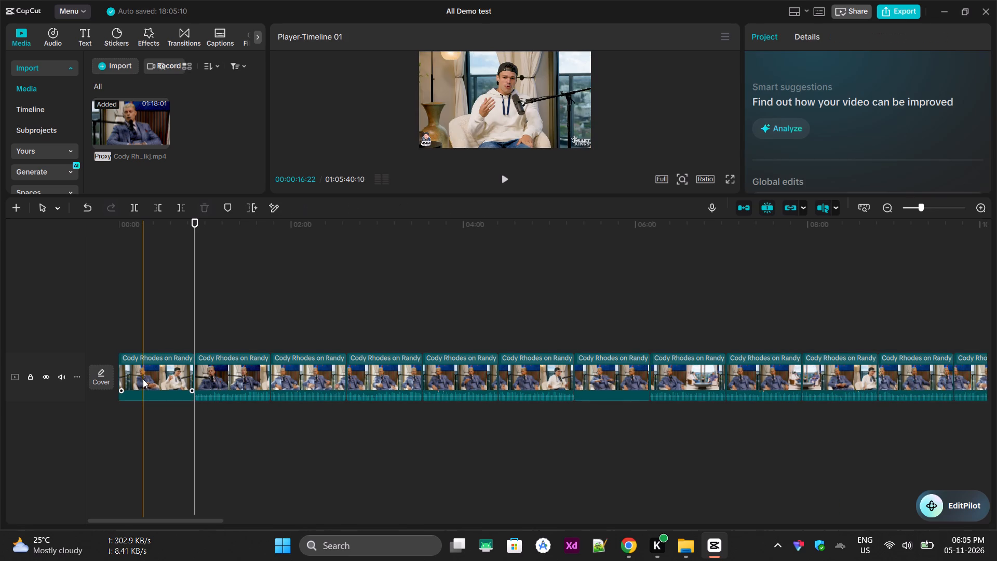
{"action": "left_click", "coordinate": [143, 379]}
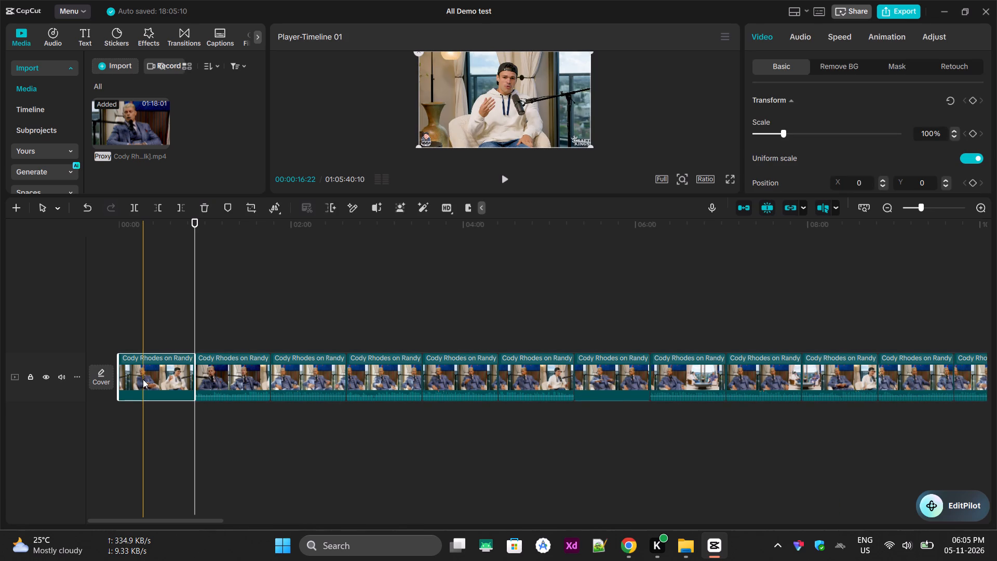
{"action": "left_click", "coordinate": [143, 379]}
{"action": "key", "text": "Delete"}
Remove five more leading segments from the main track, deleting whichever segment sits at the timeline's start each time.
{"action": "left_click", "coordinate": [143, 379]}
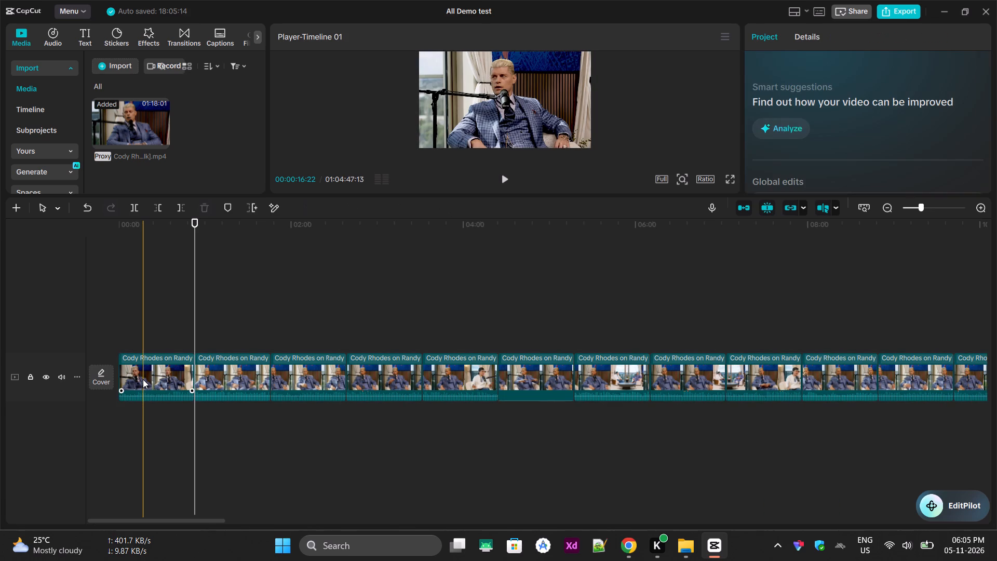
{"action": "key", "text": "Delete"}
{"action": "left_click", "coordinate": [141, 379]}
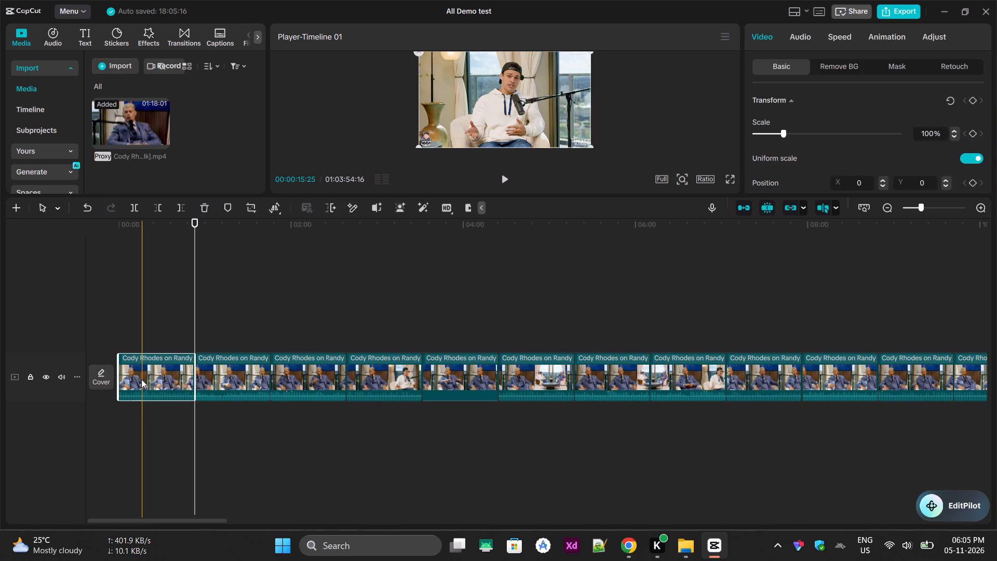
{"action": "key", "text": "Delete"}
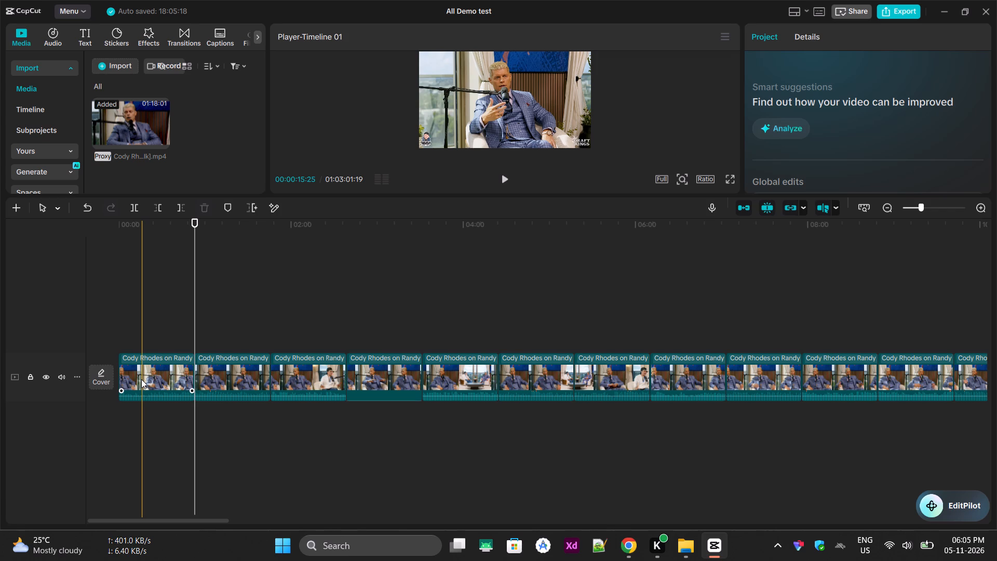
{"action": "left_click", "coordinate": [141, 379]}
{"action": "key", "text": "Delete"}
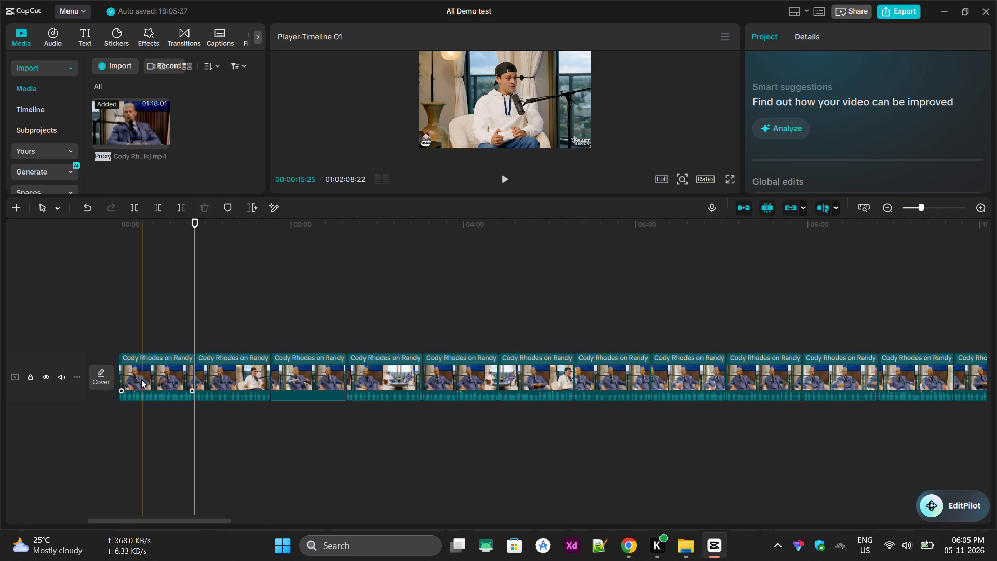
{"action": "left_click", "coordinate": [141, 379]}
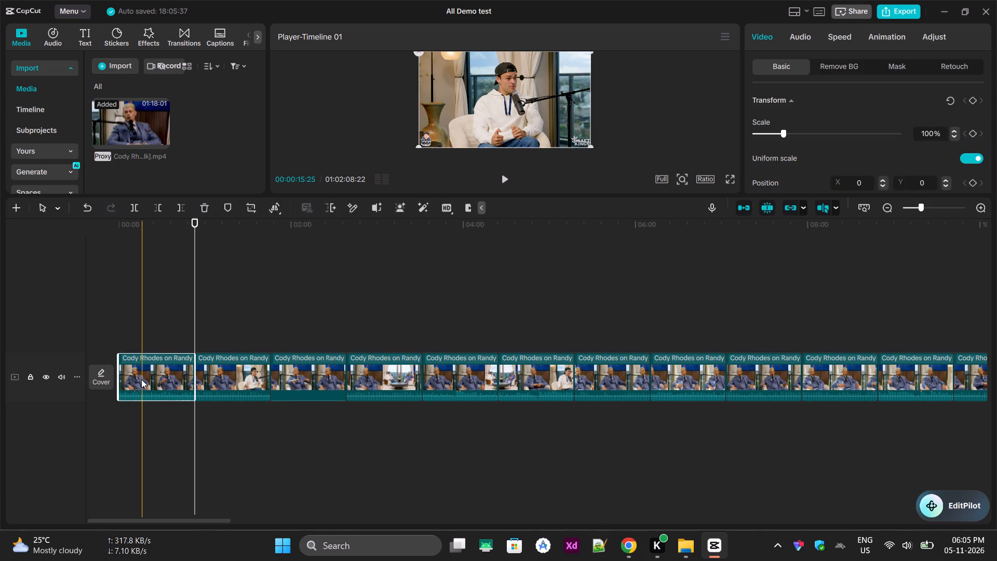
{"action": "key", "text": "Delete"}
{"action": "left_click", "coordinate": [141, 379]}
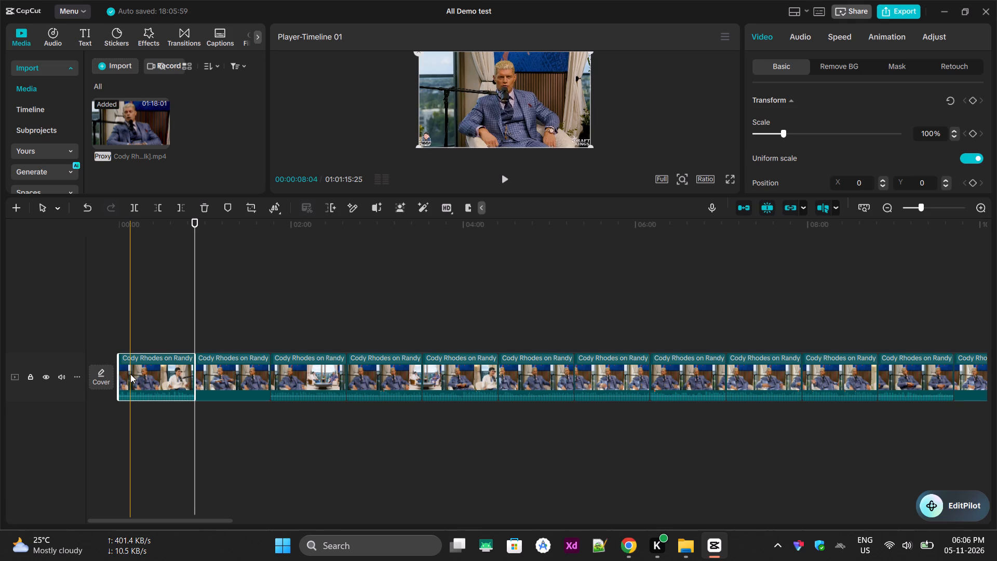
{"action": "left_click", "coordinate": [128, 374]}
{"action": "key", "text": "Delete"}
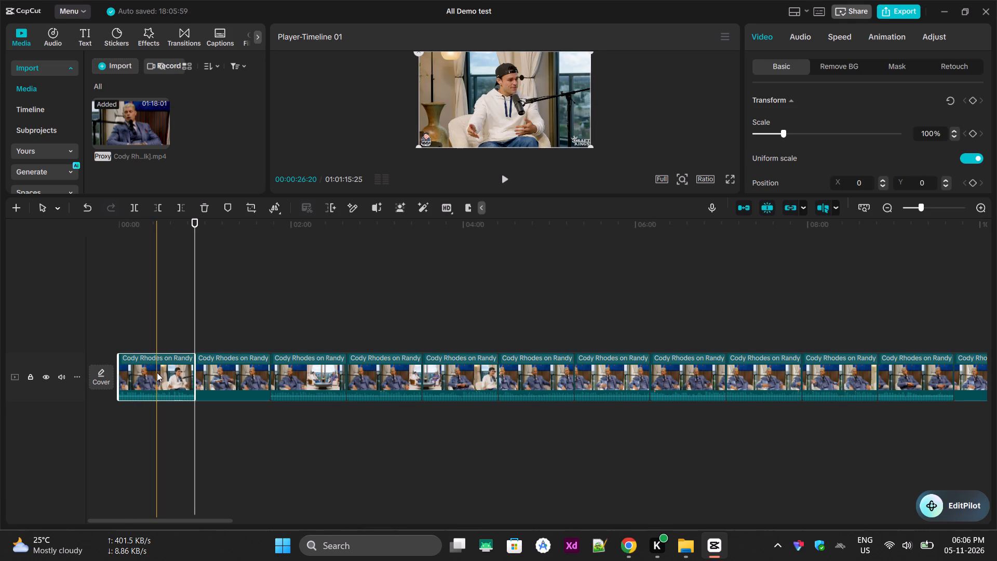
Delete another five segments, one after another, from the beginning of the main-track interview footage.
{"action": "left_click", "coordinate": [157, 372]}
{"action": "key", "text": "Delete"}
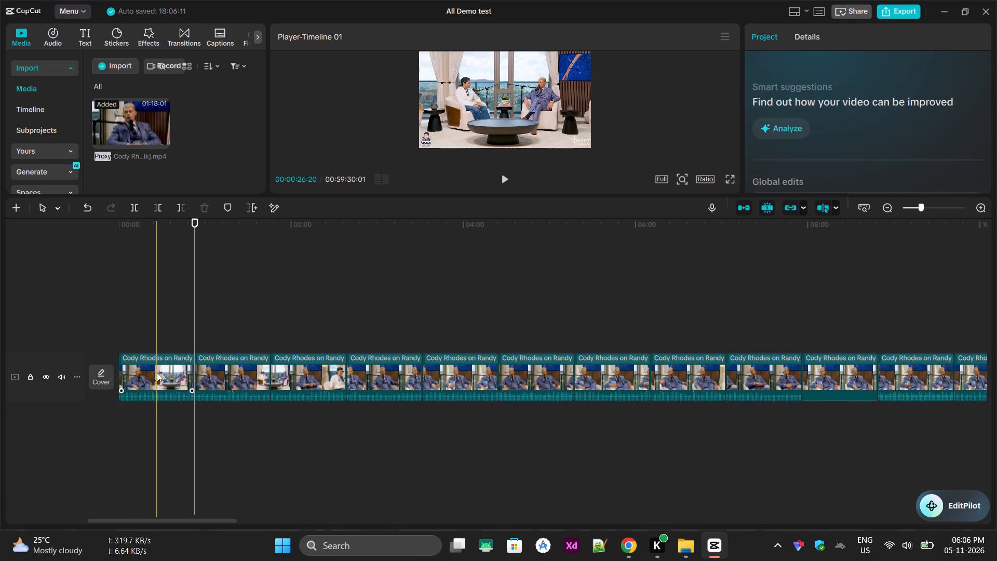
{"action": "left_click", "coordinate": [157, 372]}
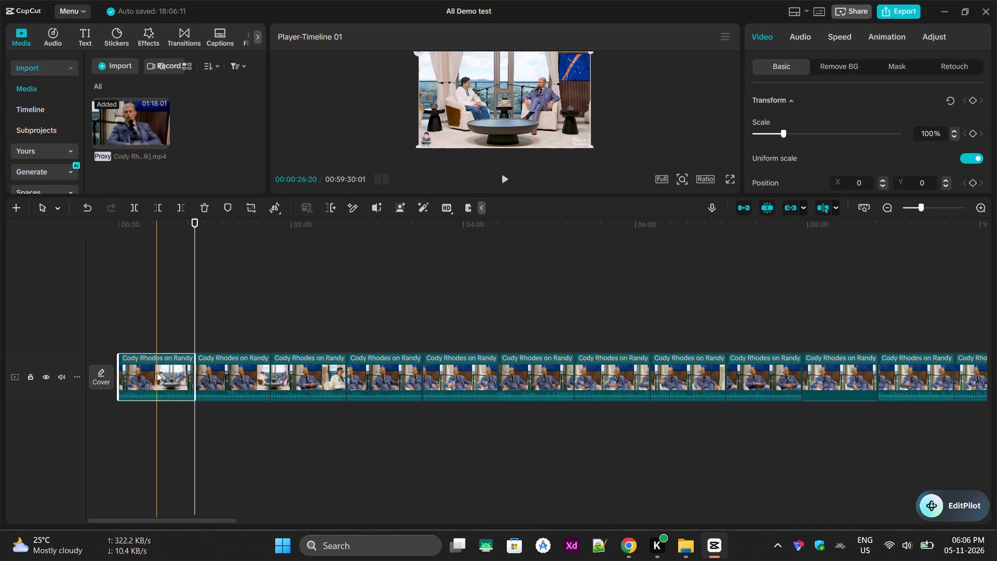
{"action": "key", "text": "Delete"}
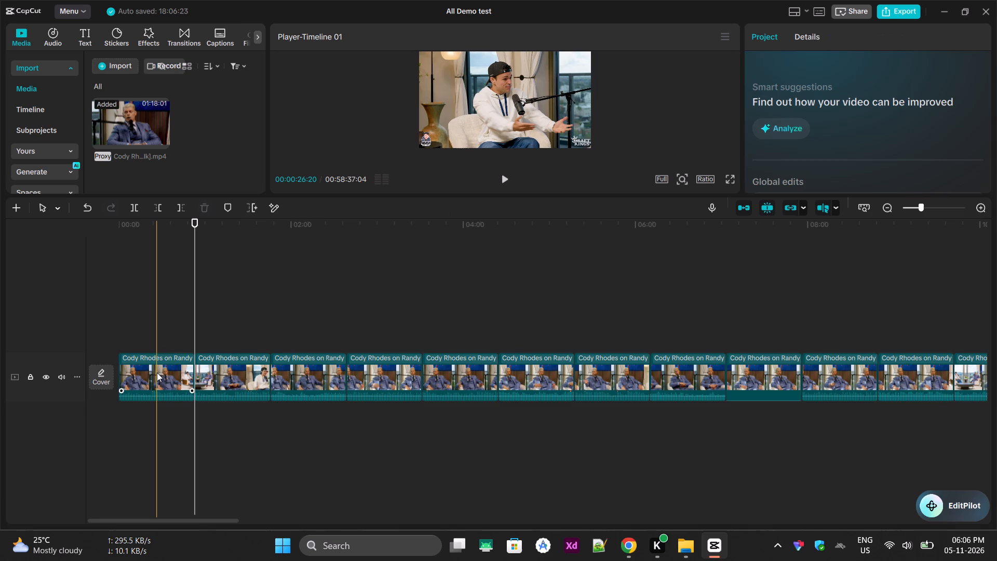
{"action": "left_click", "coordinate": [157, 372]}
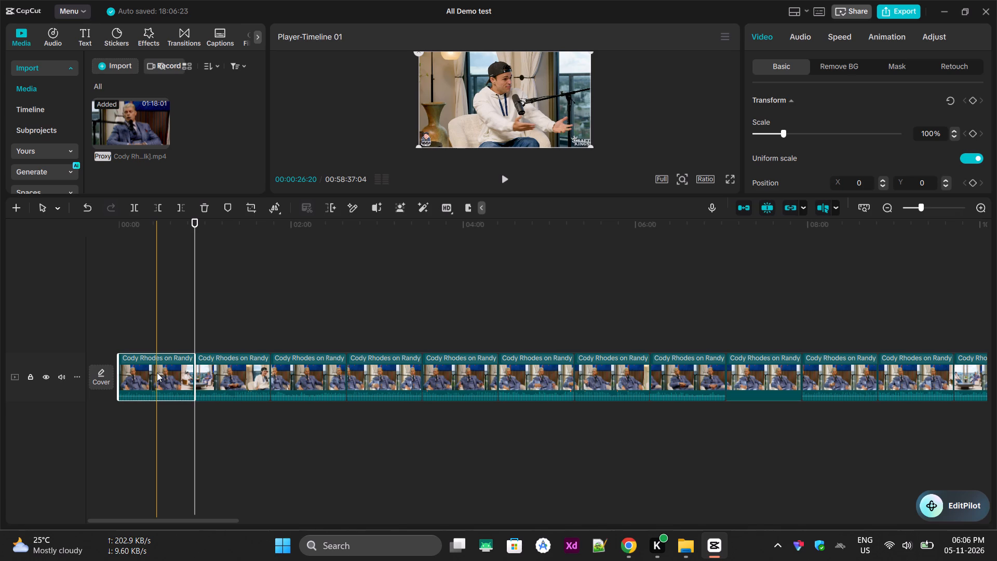
{"action": "left_click", "coordinate": [157, 372]}
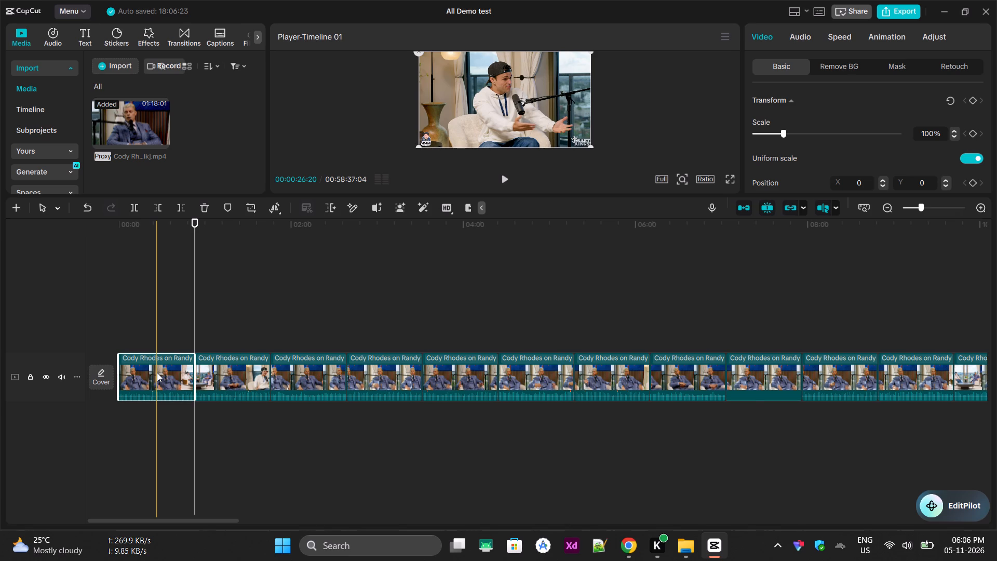
{"action": "key", "text": "Delete"}
{"action": "left_click", "coordinate": [157, 372]}
{"action": "key", "text": "Delete"}
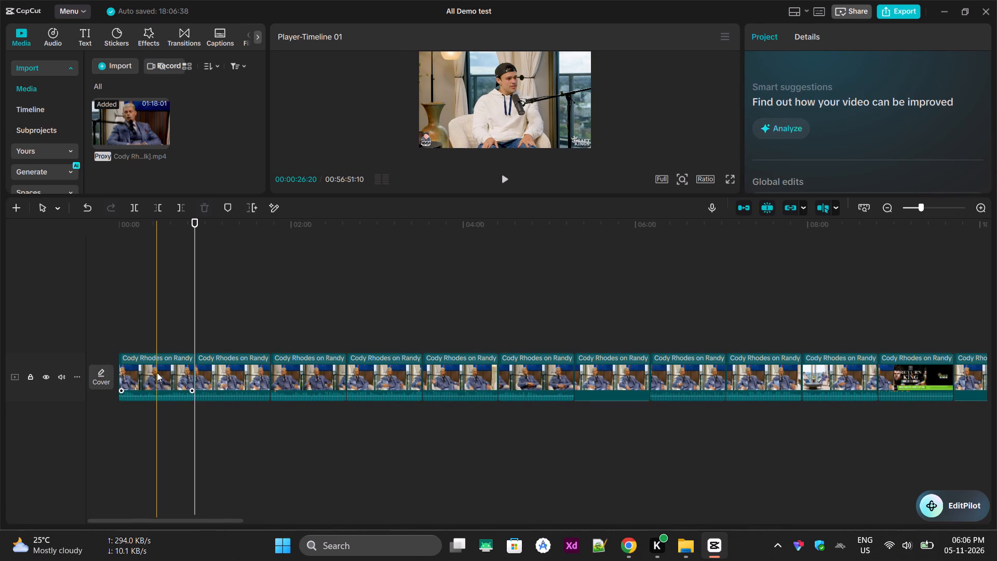
{"action": "left_click", "coordinate": [157, 372]}
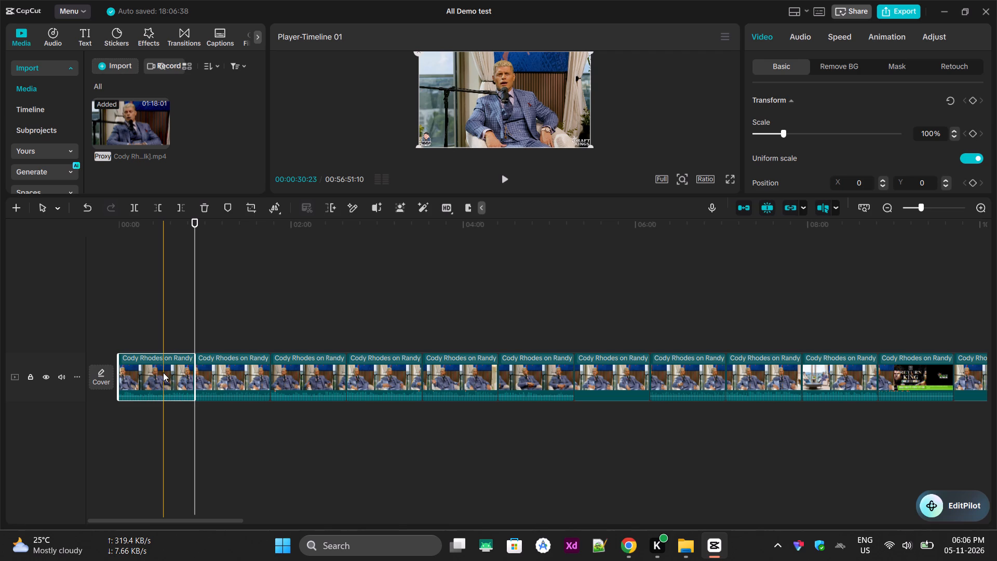
{"action": "left_click", "coordinate": [158, 372]}
{"action": "key", "text": "Delete"}
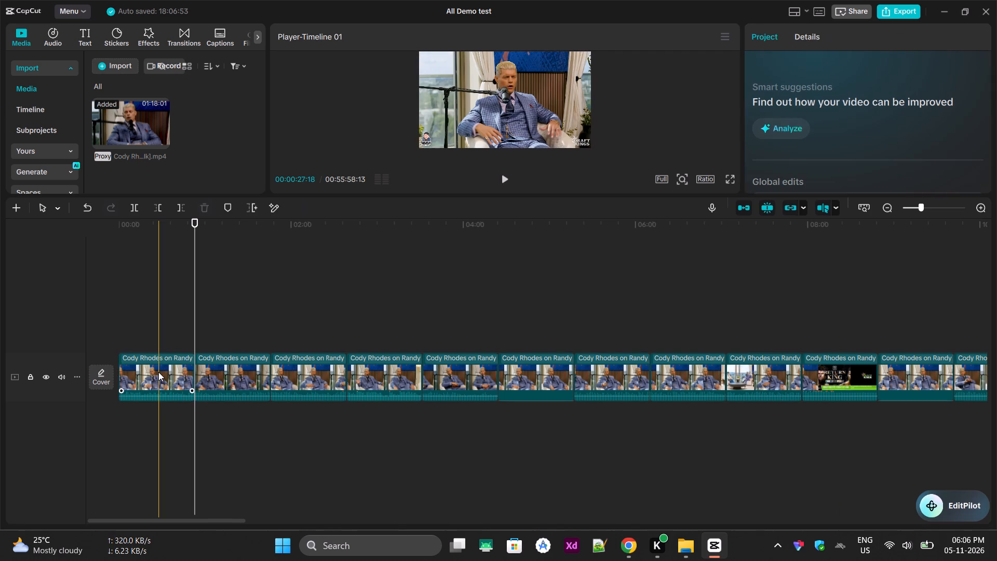
Delete the next five leading interview segments from the main track, one by one.
{"action": "left_click", "coordinate": [158, 372]}
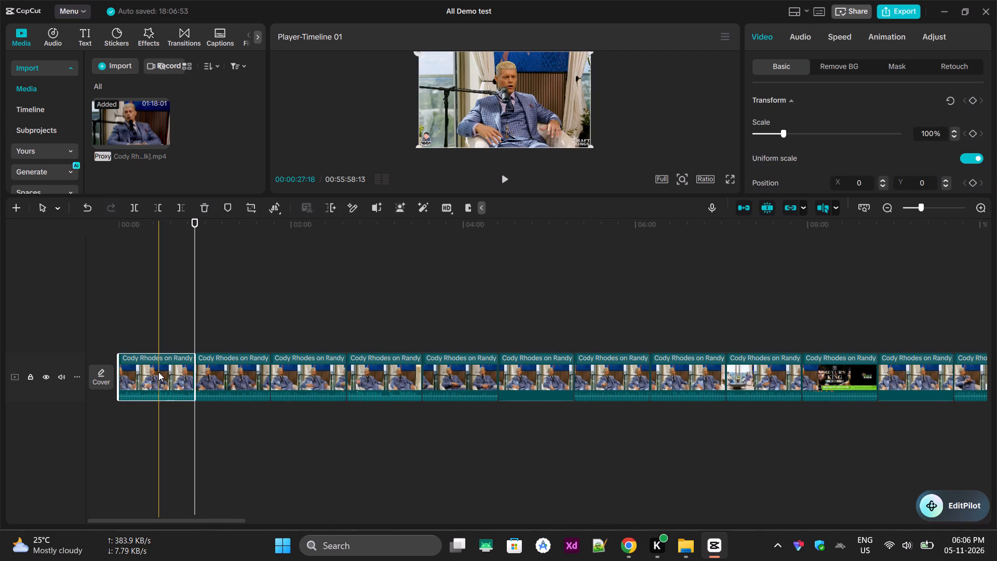
{"action": "key", "text": "Delete"}
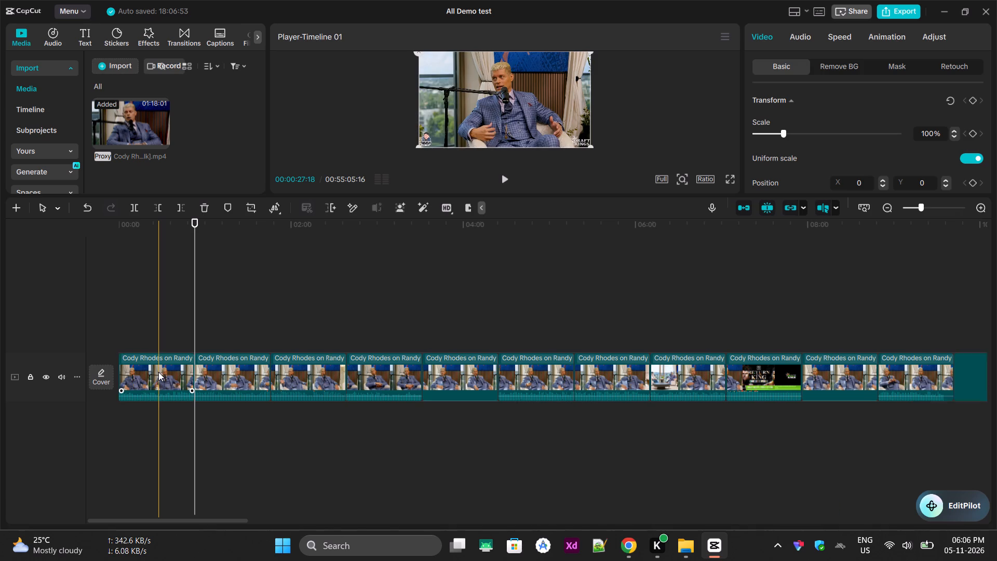
{"action": "left_click", "coordinate": [158, 372]}
{"action": "key", "text": "Delete"}
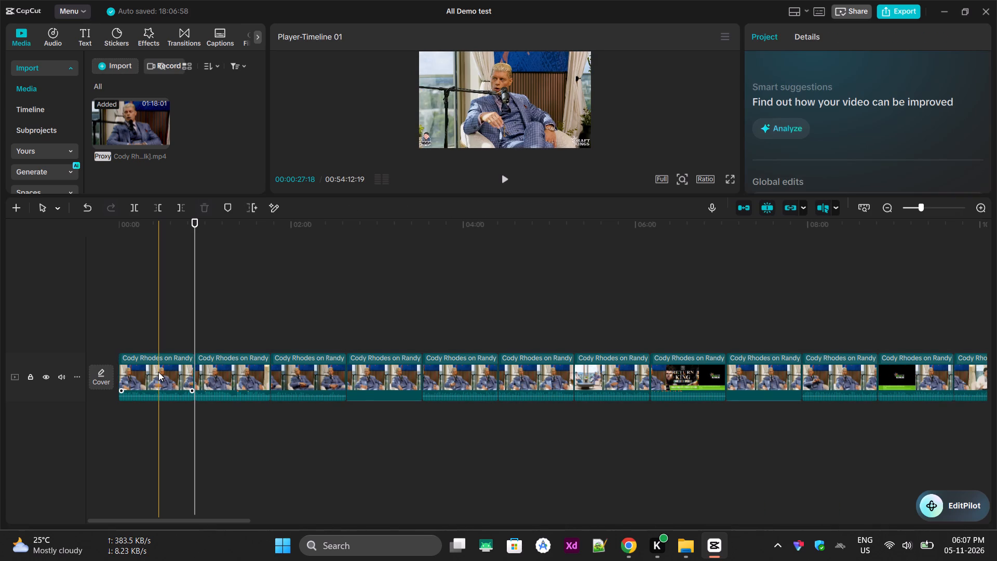
{"action": "left_click", "coordinate": [158, 372]}
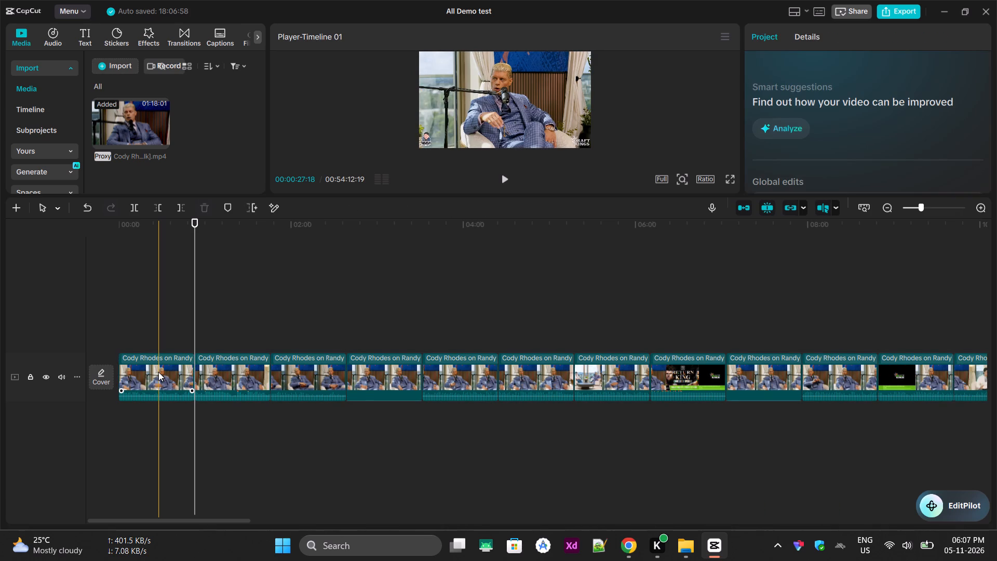
{"action": "key", "text": "Delete"}
{"action": "left_click", "coordinate": [158, 372]}
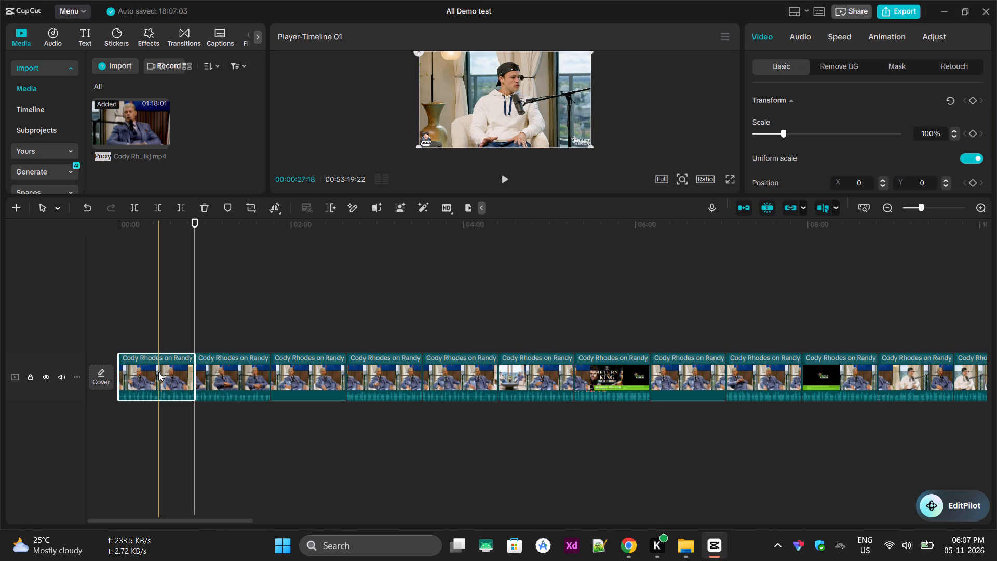
{"action": "key", "text": "Delete"}
{"action": "left_click", "coordinate": [158, 372]}
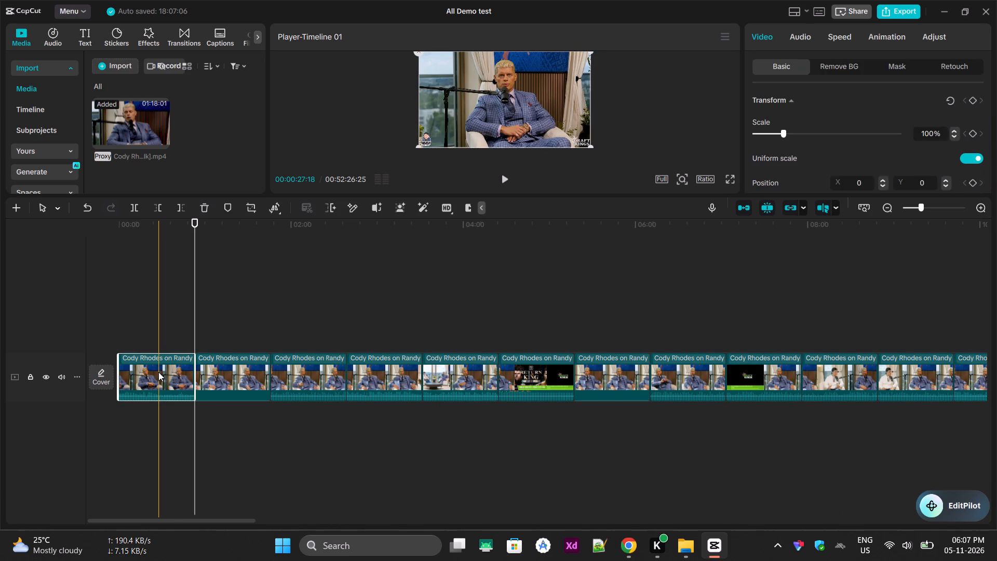
{"action": "key", "text": "Delete"}
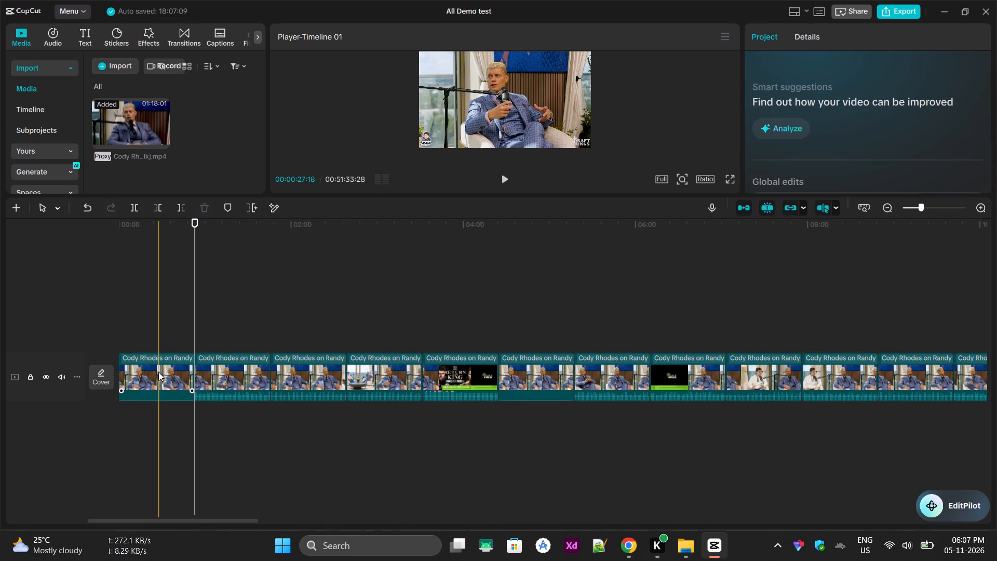
Delete the four remaining leading segments that precede the first black DraftKings title-card segment on the main track.
{"action": "left_click", "coordinate": [158, 372]}
{"action": "key", "text": "Delete"}
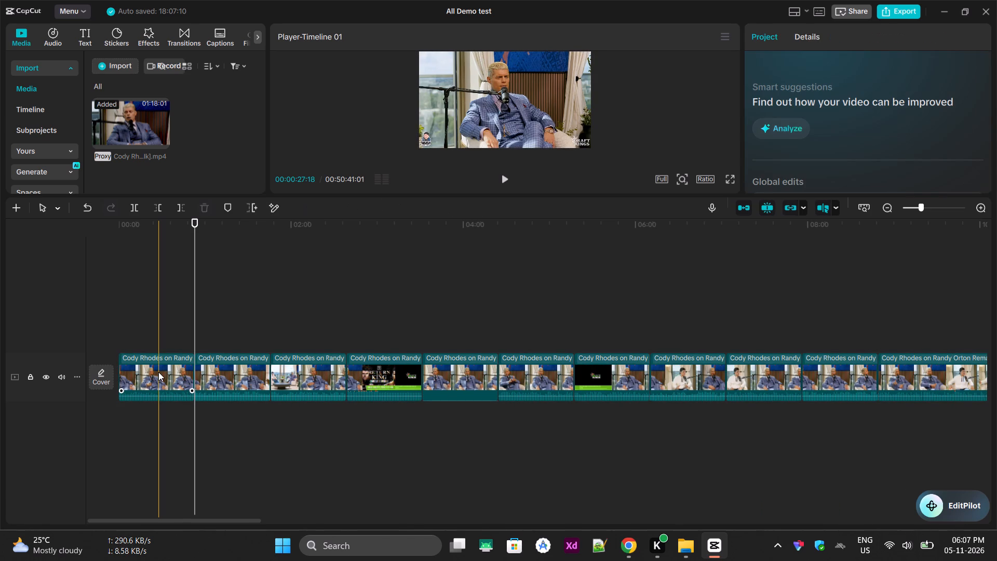
{"action": "left_click", "coordinate": [158, 372]}
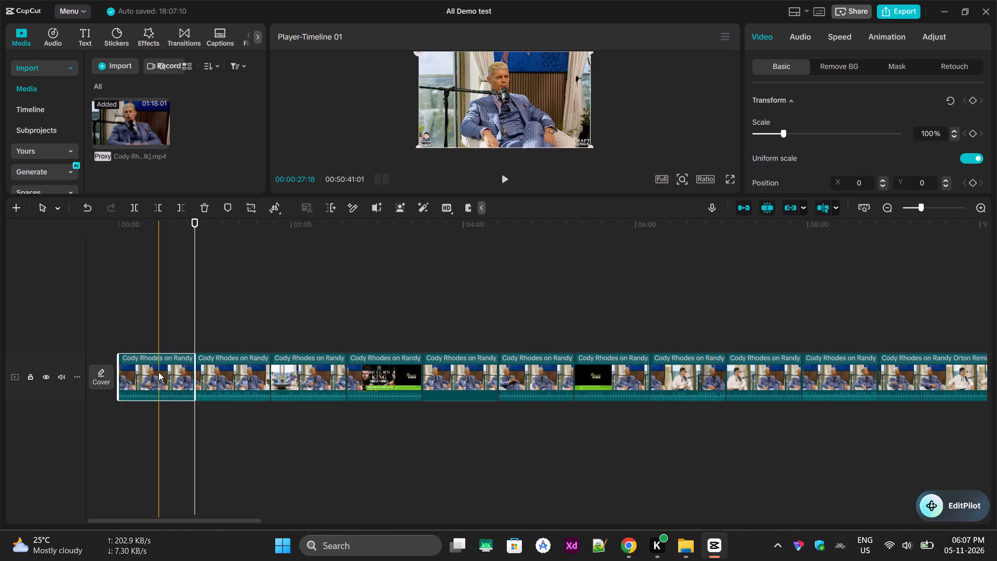
{"action": "key", "text": "Delete"}
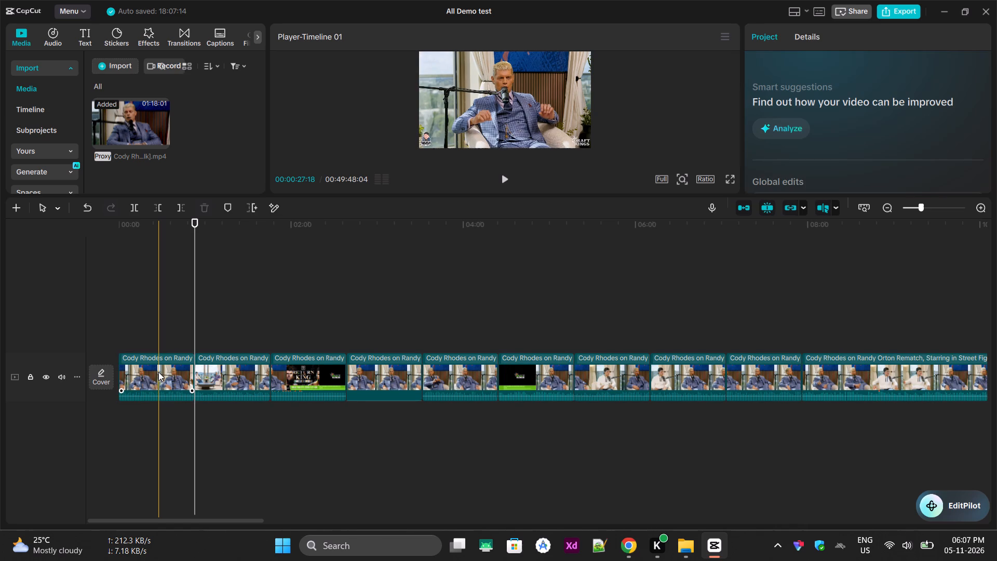
{"action": "key", "text": "Delete"}
{"action": "left_click", "coordinate": [158, 372]}
{"action": "key", "text": "Delete"}
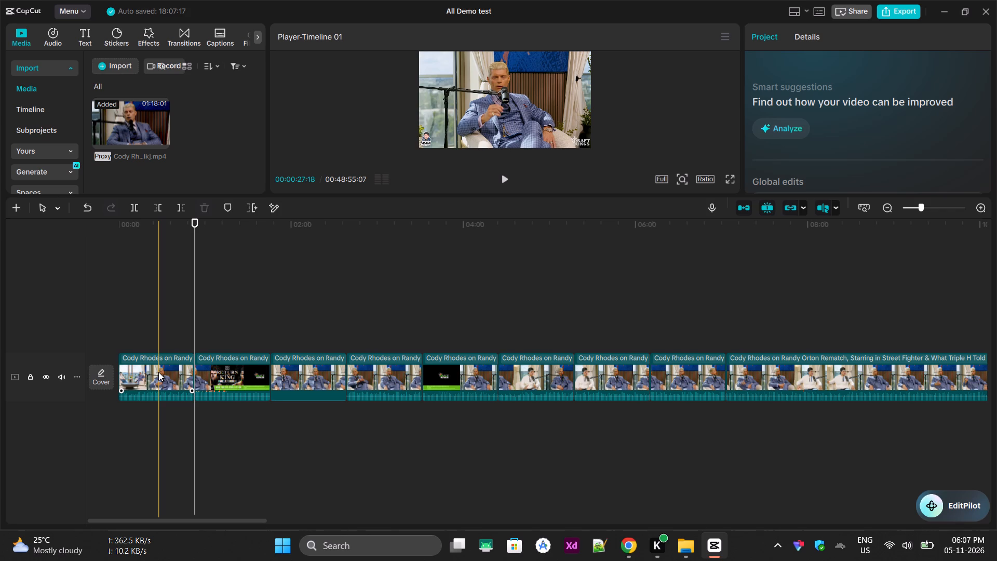
{"action": "left_click", "coordinate": [158, 372]}
{"action": "key", "text": "Delete"}
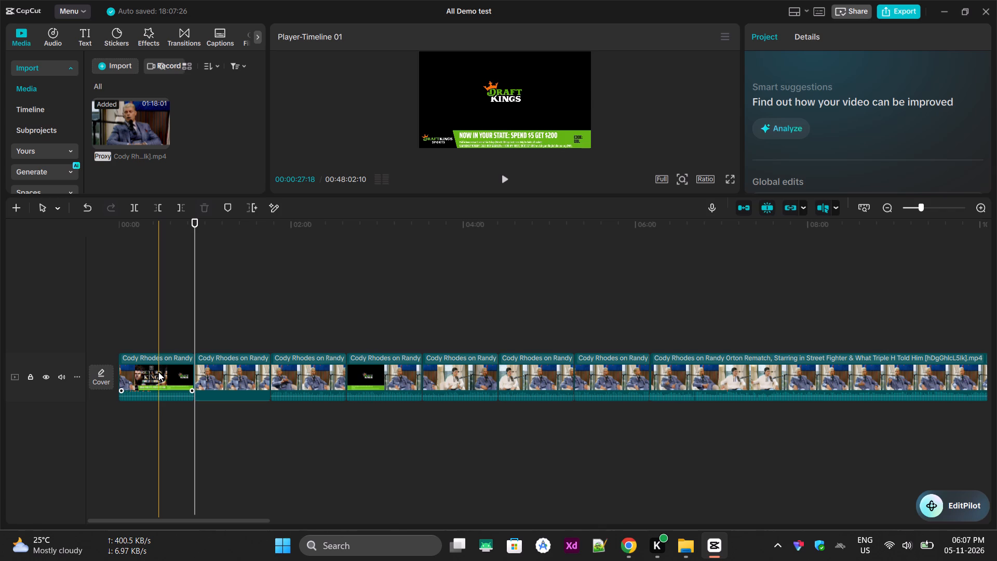
Delete the leading DraftKings title-card segment and the two interview segments that follow it from the main track, one by one.
{"action": "left_click", "coordinate": [158, 372]}
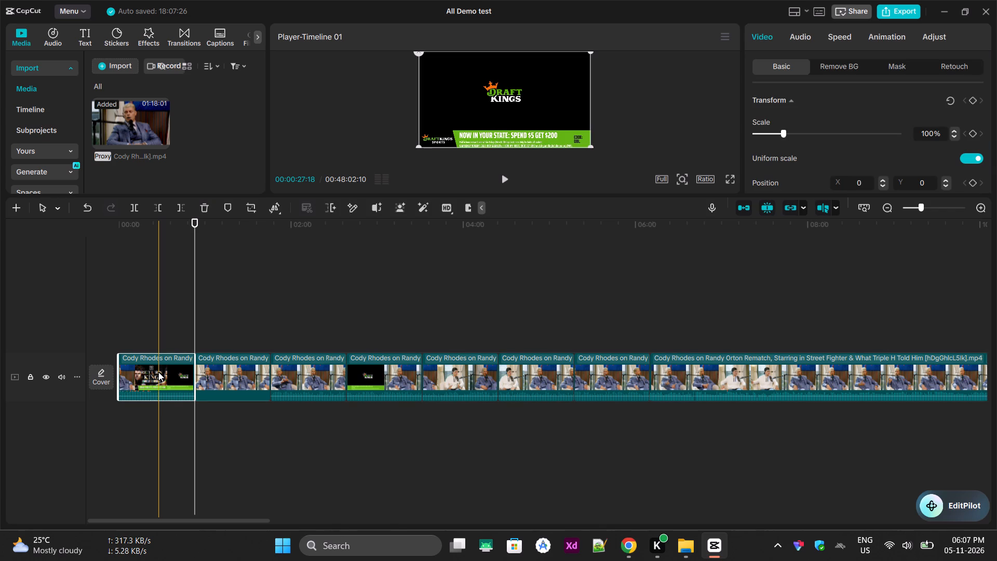
{"action": "left_click", "coordinate": [158, 372]}
{"action": "key", "text": "Delete"}
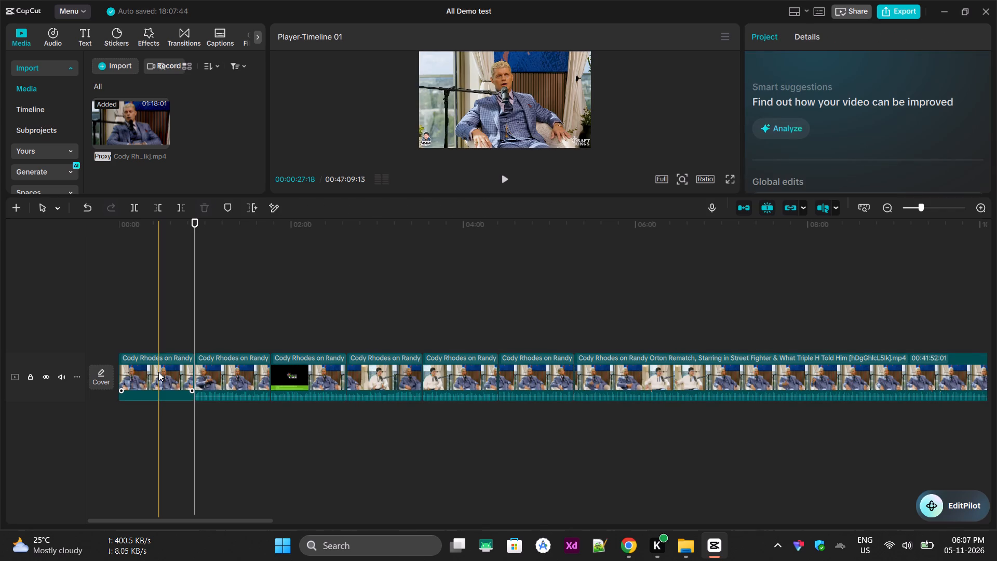
{"action": "left_click", "coordinate": [158, 372]}
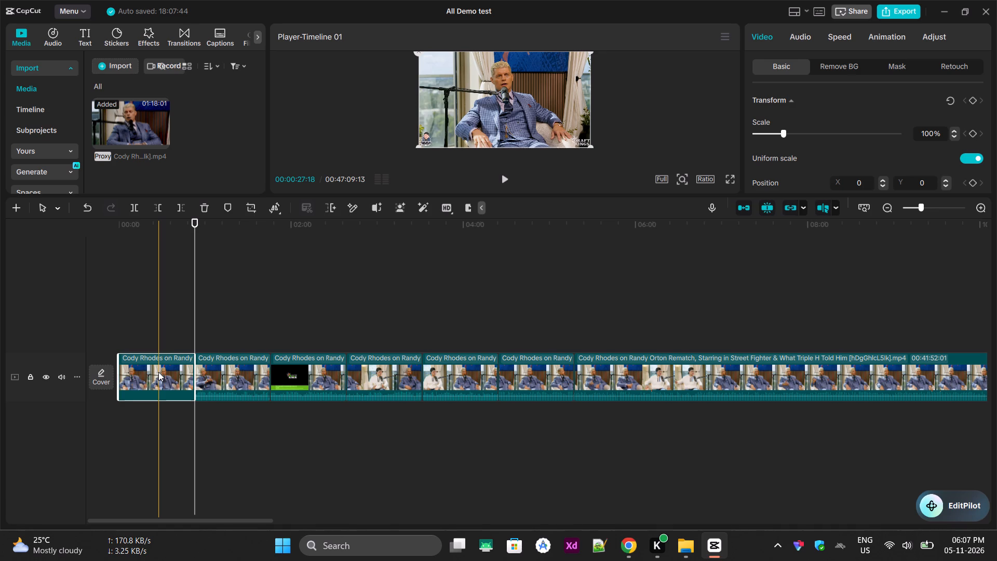
{"action": "left_click", "coordinate": [158, 372]}
{"action": "key", "text": "Delete"}
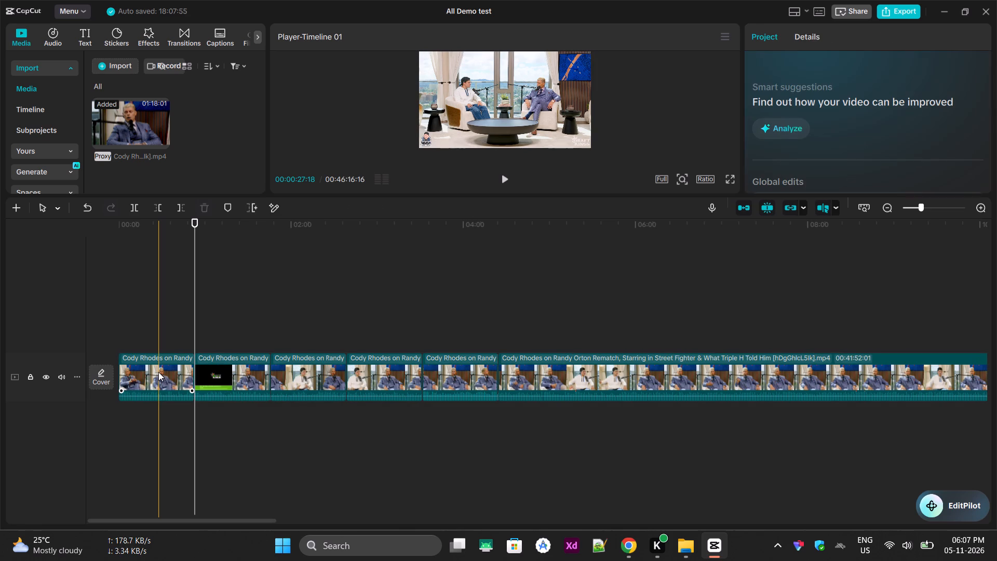
{"action": "left_click", "coordinate": [158, 372]}
{"action": "key", "text": "Delete"}
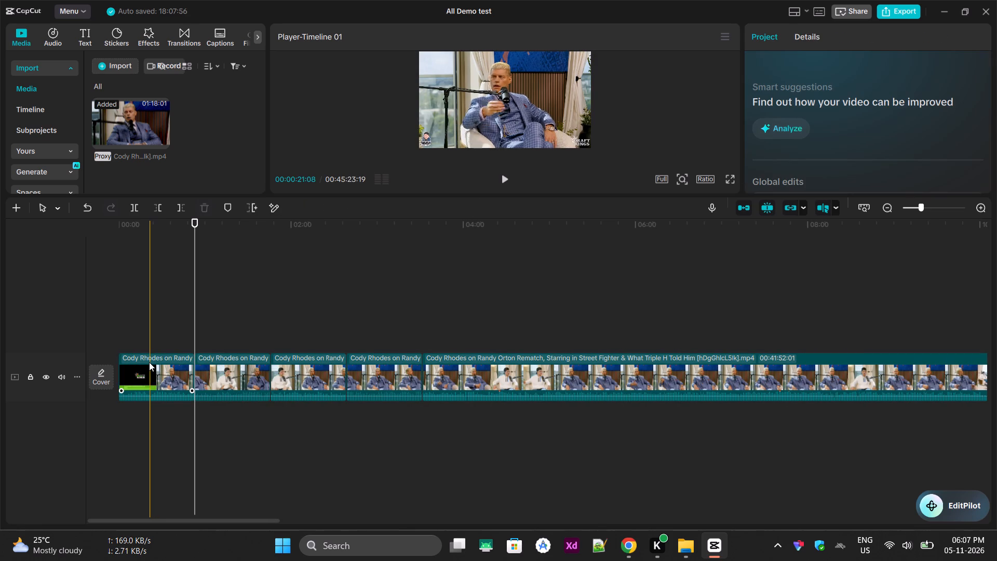
Delete the second black title-card segment and the three short interview segments after it, each from the start of the main track.
{"action": "left_click", "coordinate": [149, 360]}
{"action": "key", "text": "Delete"}
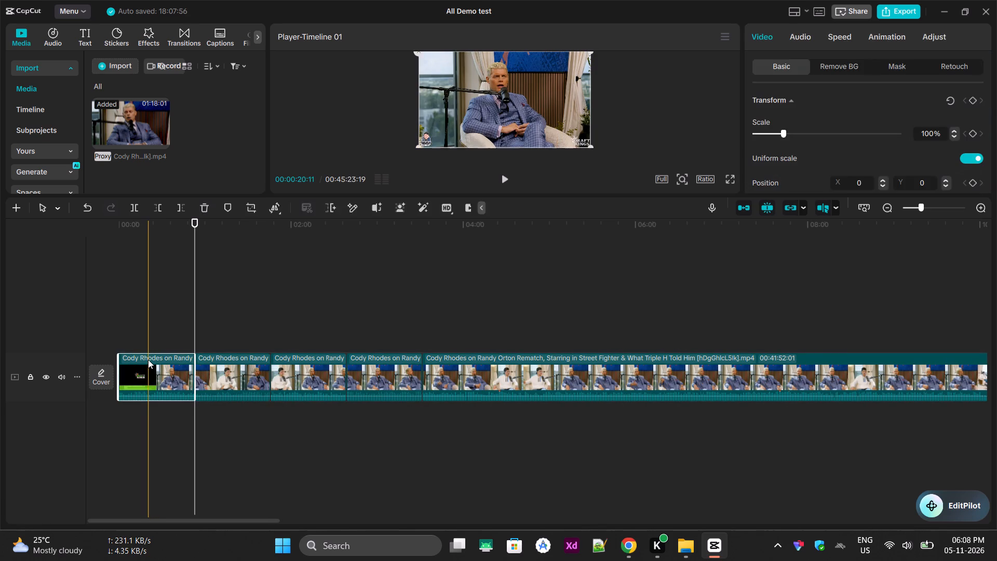
{"action": "left_click", "coordinate": [147, 359]}
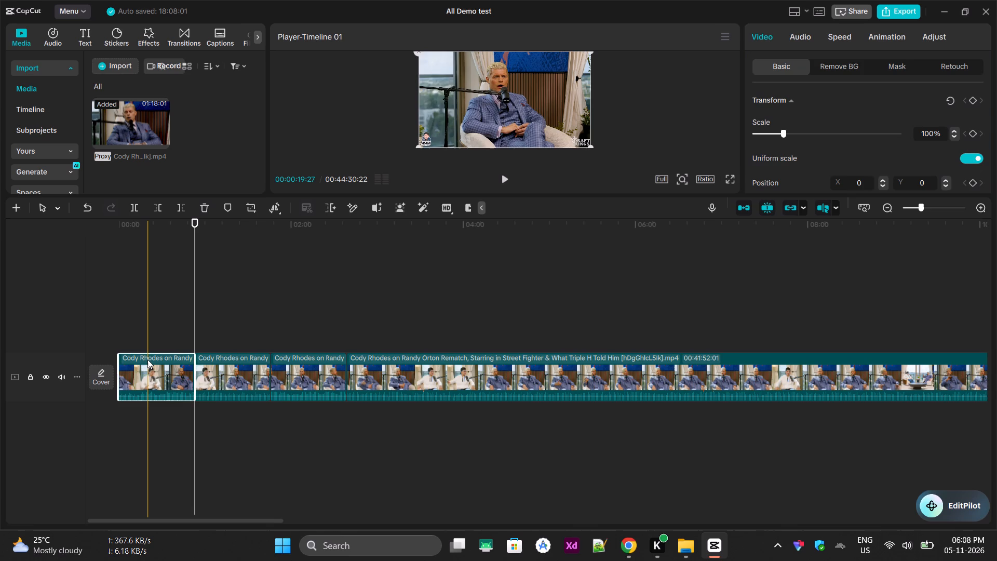
{"action": "key", "text": "Delete"}
{"action": "left_click", "coordinate": [147, 359]}
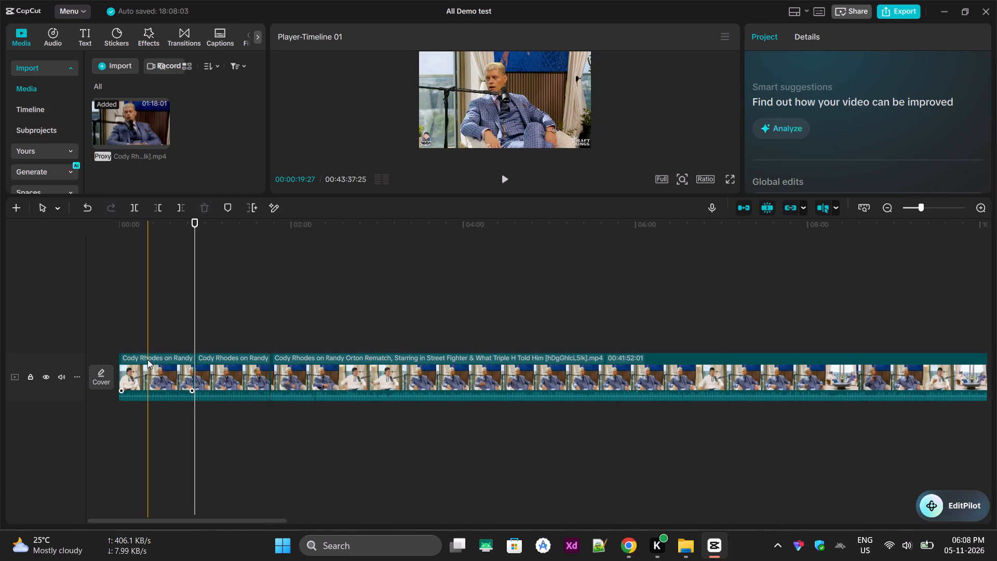
{"action": "key", "text": "Delete"}
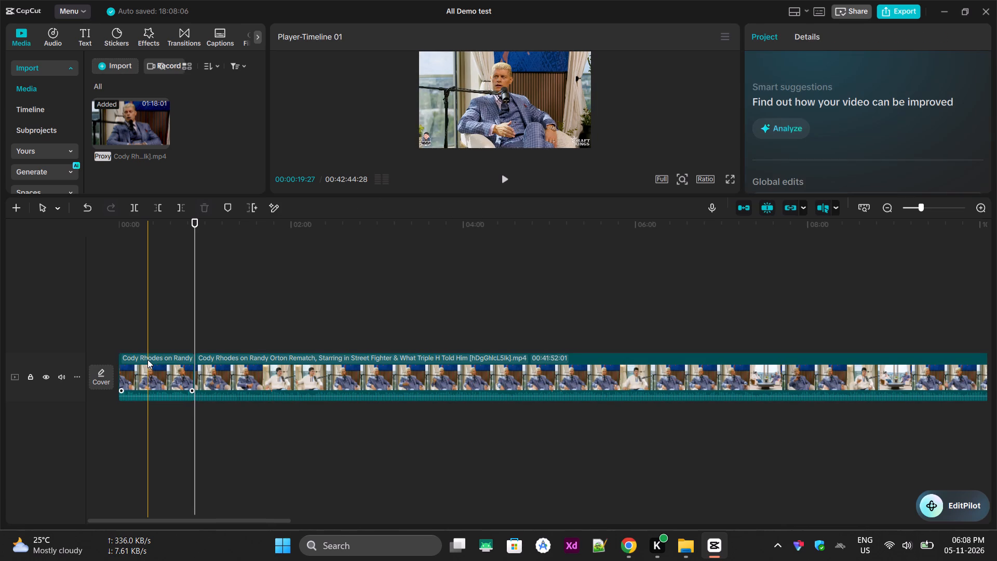
{"action": "left_click", "coordinate": [147, 359]}
{"action": "key", "text": "Delete"}
Delete the remaining long uncut interview clip to clear the main track.
{"action": "left_click", "coordinate": [147, 359]}
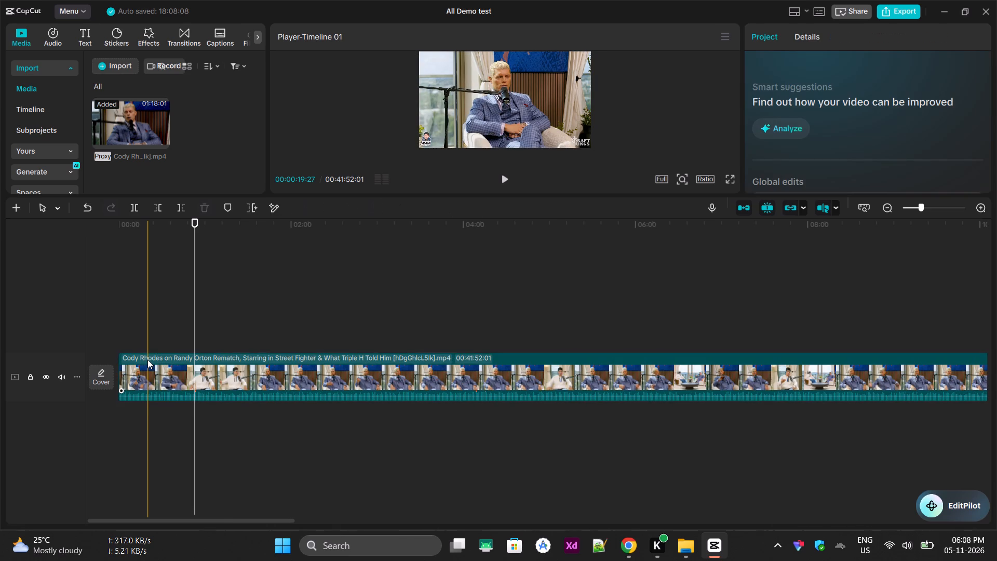
{"action": "key", "text": "Delete"}
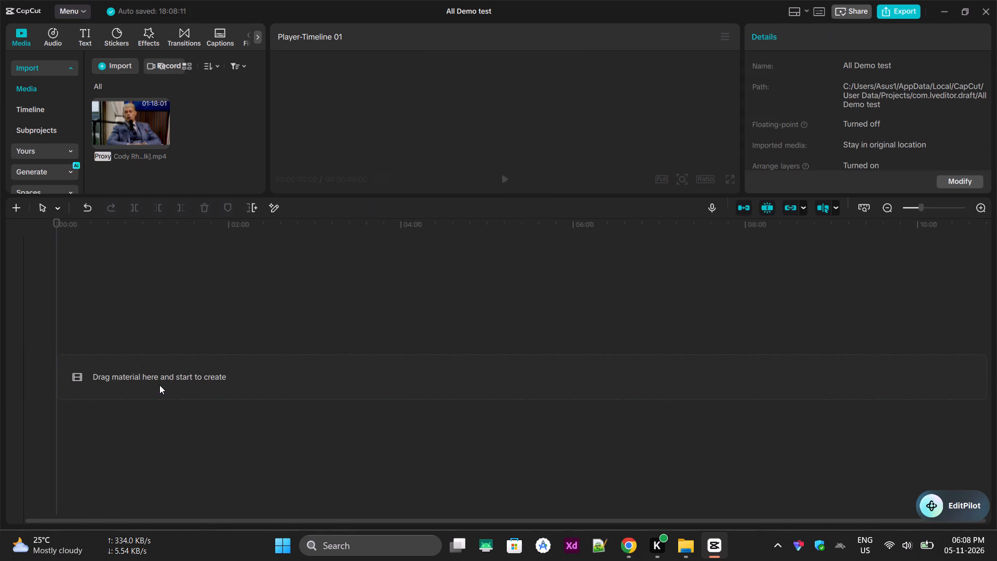